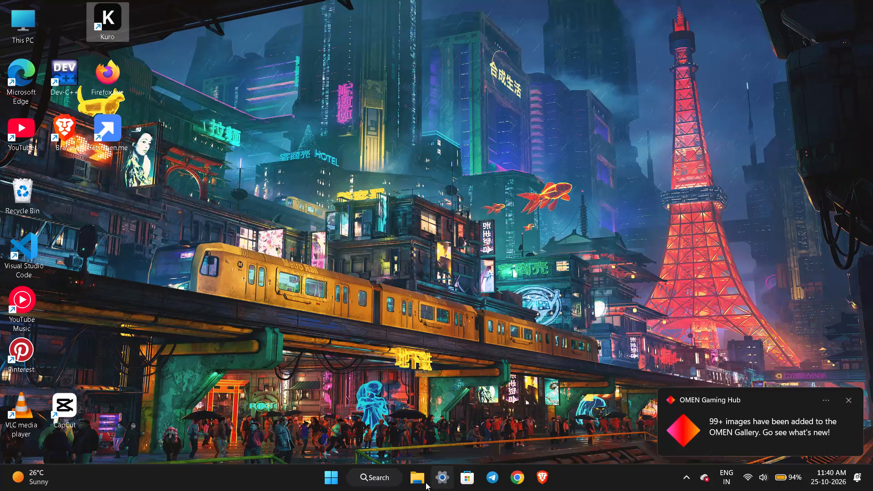
# Open File Explorer and maximize its window.
pyautogui.doubleClick(421, 480)
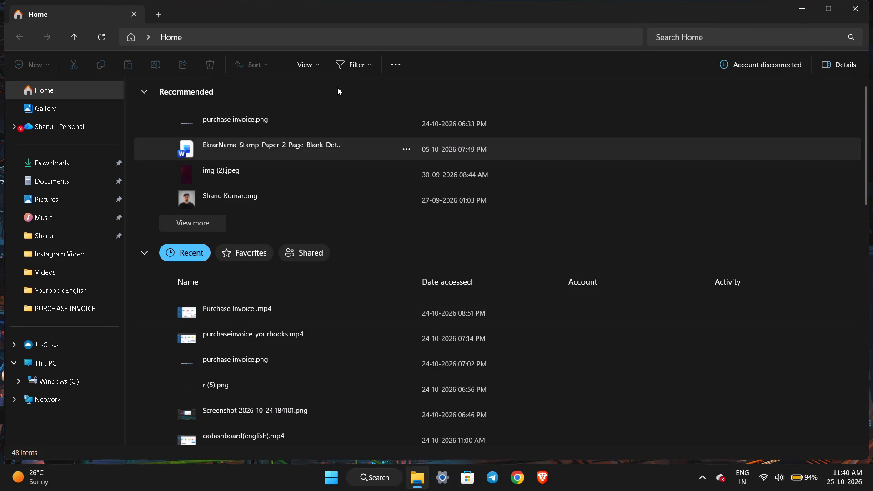
pyautogui.click(839, 5)
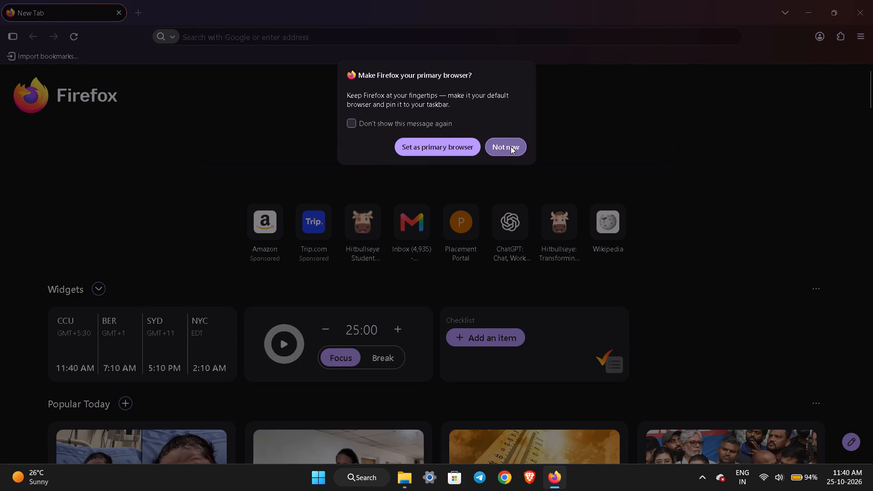
# Decline making Firefox the primary browser and close Firefox to return to File Explorer.
pyautogui.click(511, 146)
pyautogui.click(872, 0)
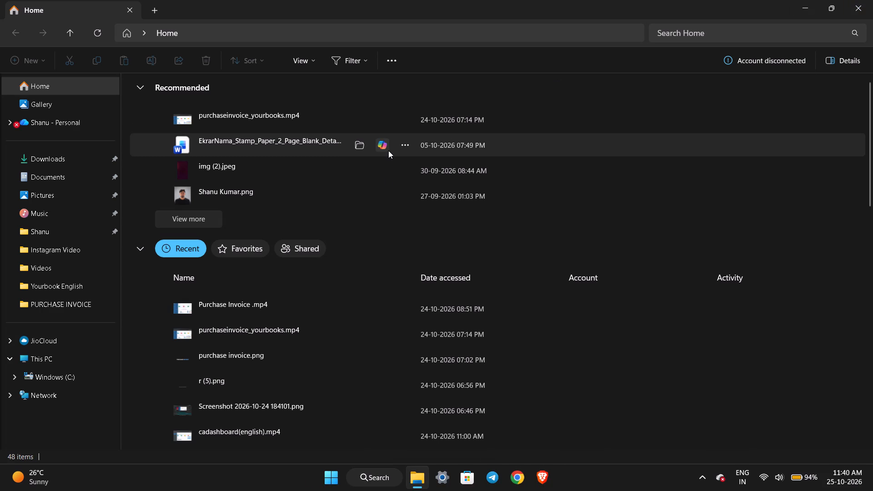
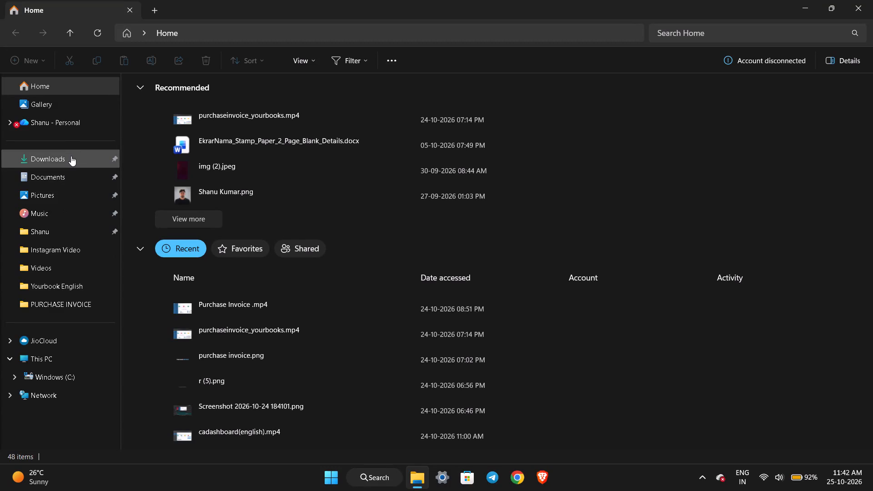
# Open the Yourbook Hindi folder inside Downloads to look over its video files, and minimize the File Explorer window.
pyautogui.click(71, 156)
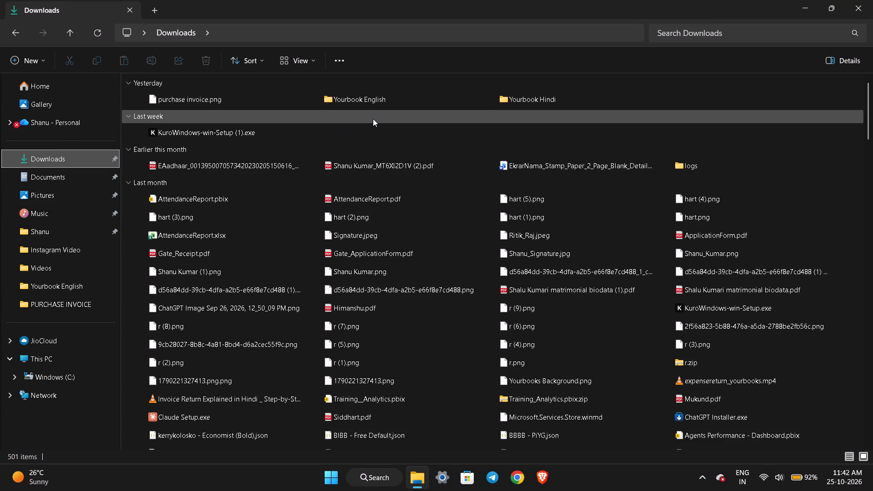
pyautogui.doubleClick(523, 107)
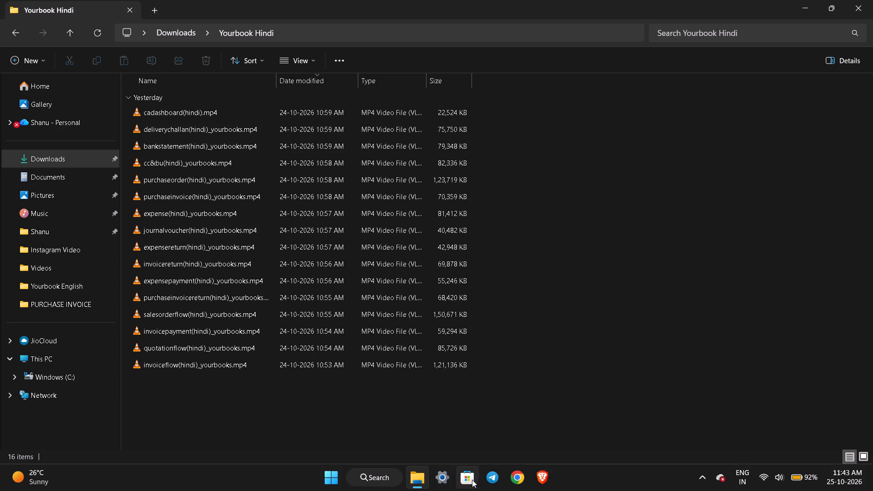
pyautogui.click(813, 0)
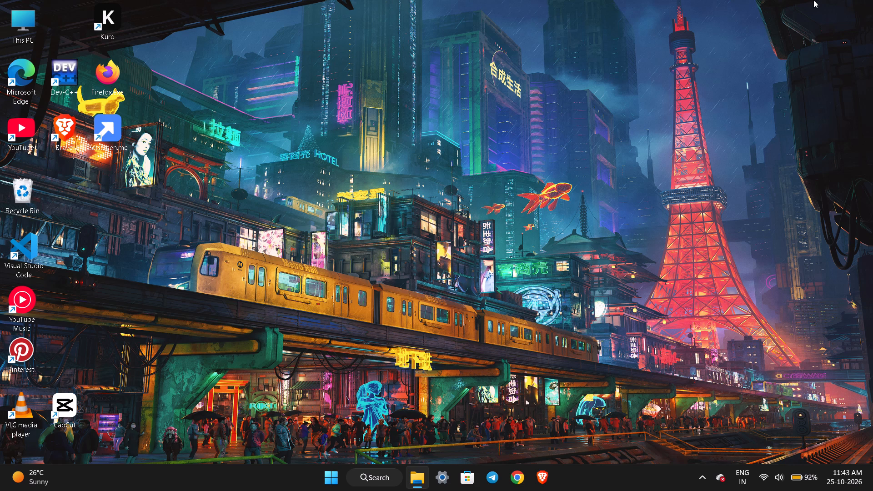
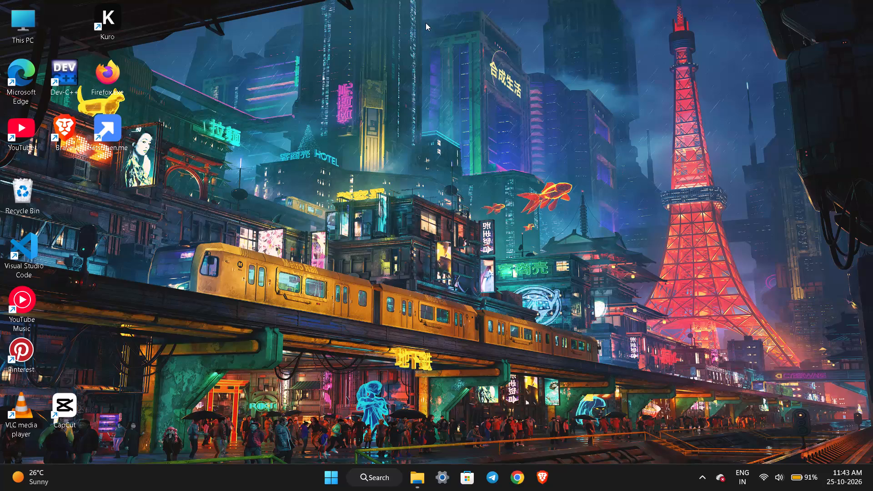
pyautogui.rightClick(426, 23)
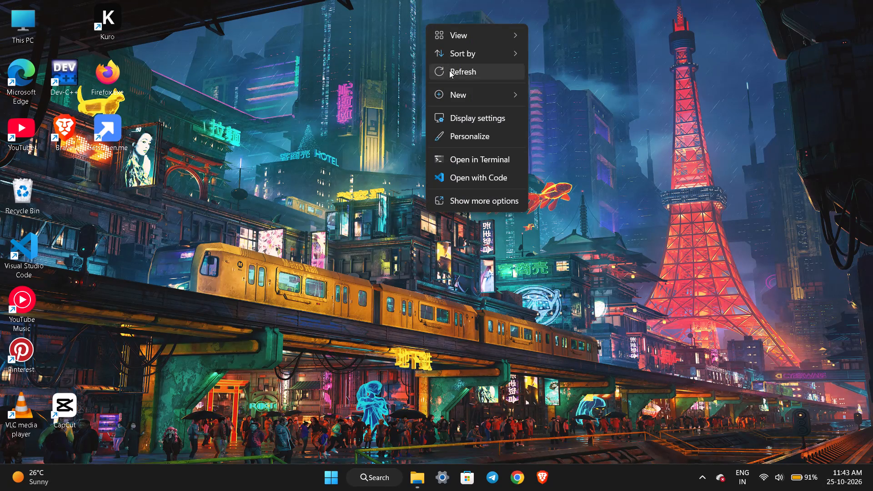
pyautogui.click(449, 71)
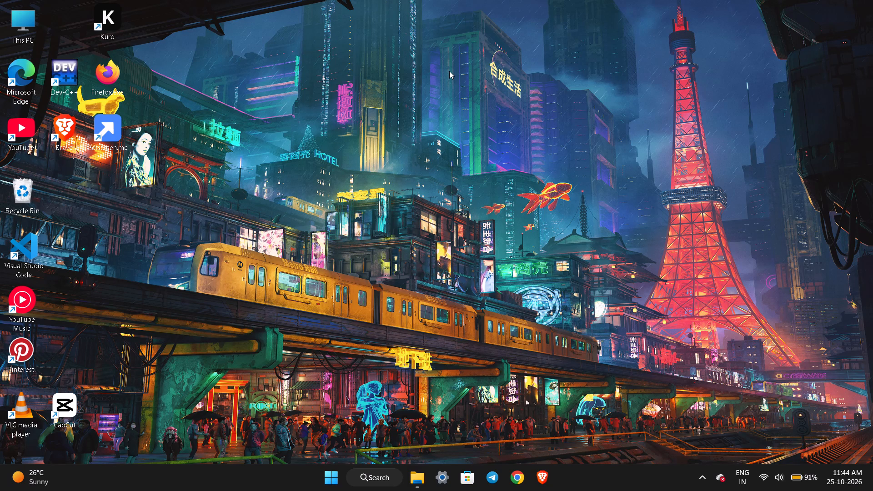
# Launch CapCut and open the project "0924 (1)-copy" from the projects list.
pyautogui.doubleClick(66, 394)
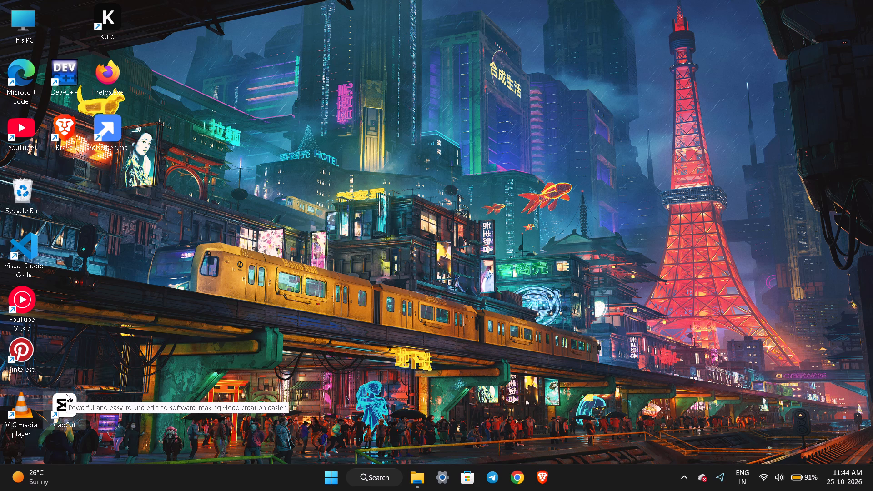
pyautogui.doubleClick(66, 394)
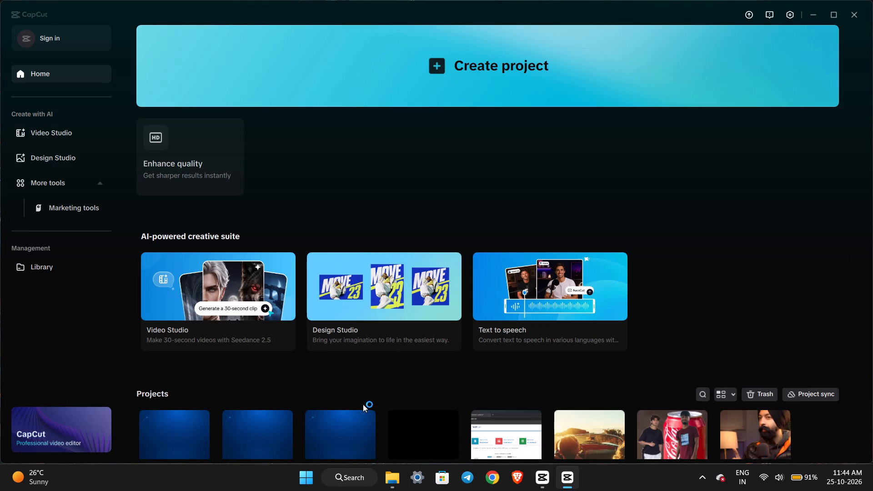
pyautogui.scroll(-3, 349, 291)
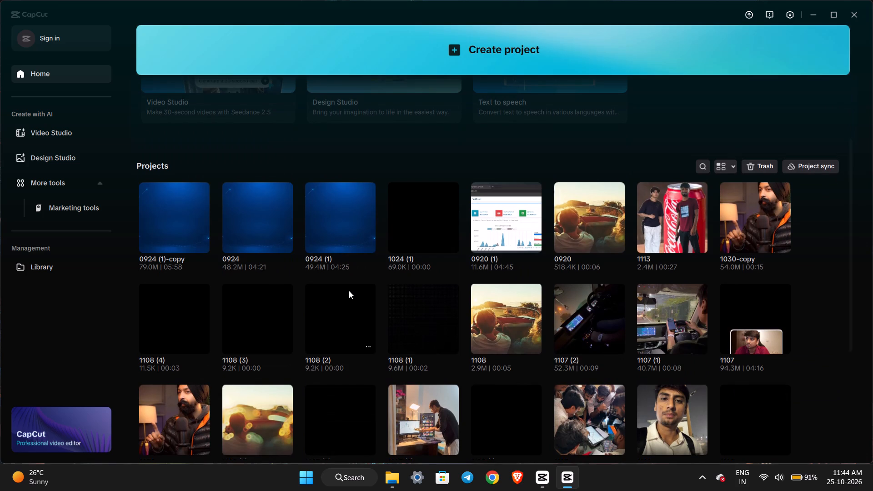
pyautogui.doubleClick(196, 228)
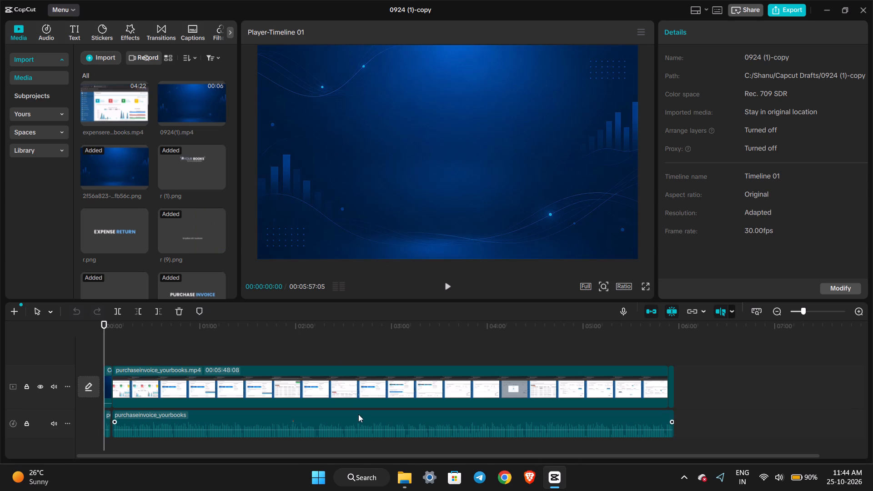
# Examine the purchaseinvoice_yourbooks.mp4 clip on the timeline, including its keyframes and the intro compound clip at the start.
pyautogui.click(283, 399)
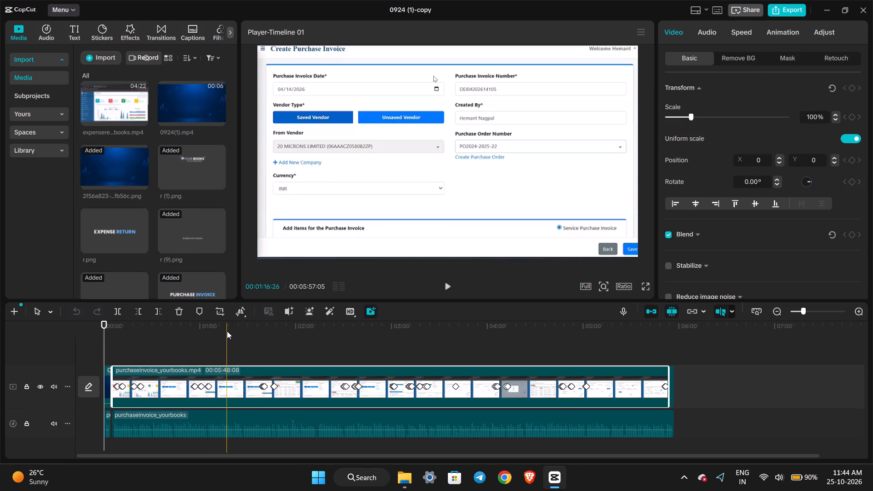
pyautogui.click(227, 330)
pyautogui.keyDown('ctrl'); pyautogui.scroll(5, 208, 352); pyautogui.keyUp('ctrl')
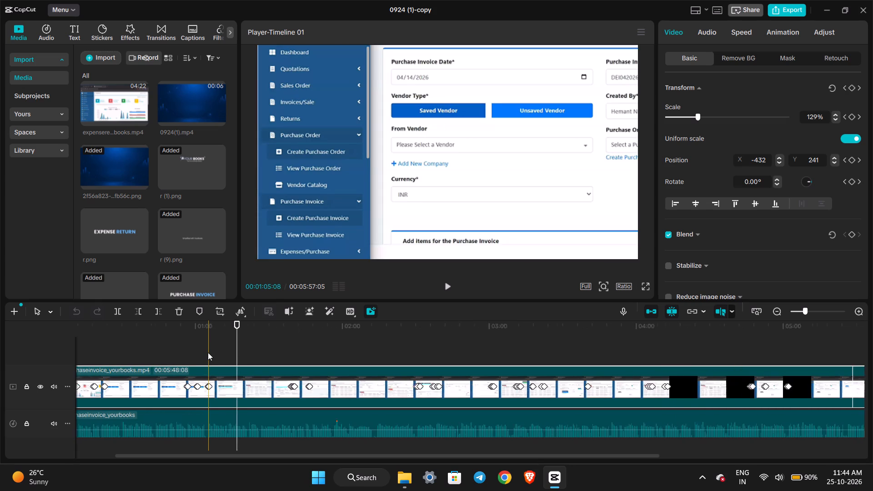
pyautogui.hscroll(15, 208, 352)
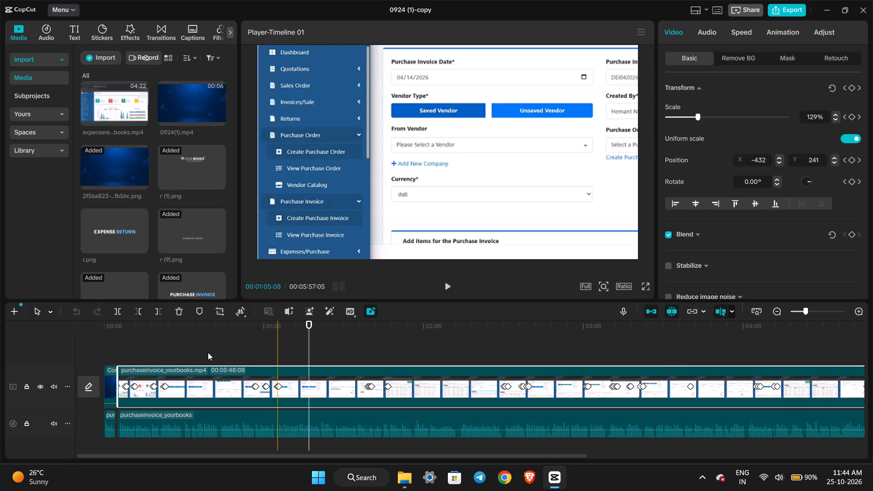
pyautogui.hscroll(7, 208, 352)
pyautogui.scroll(-3, 208, 352)
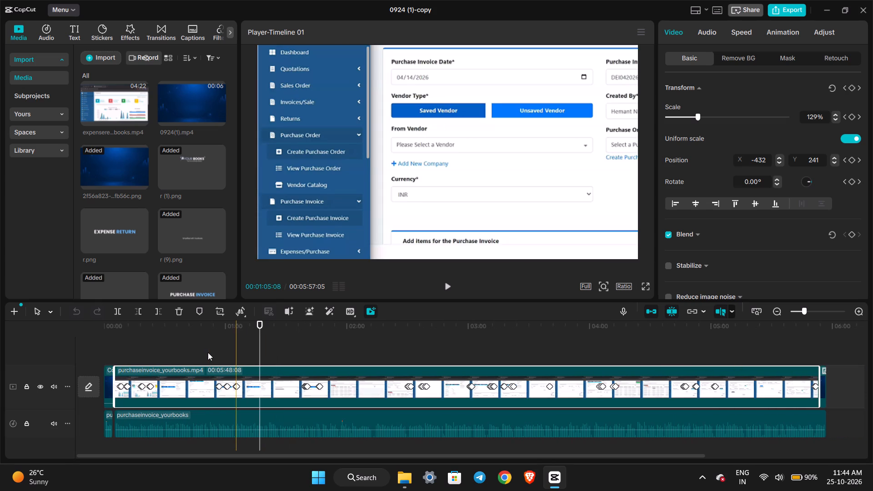
pyautogui.hscroll(5, 208, 352)
pyautogui.keyDown('ctrl'); pyautogui.scroll(3, 208, 352); pyautogui.keyUp('ctrl')
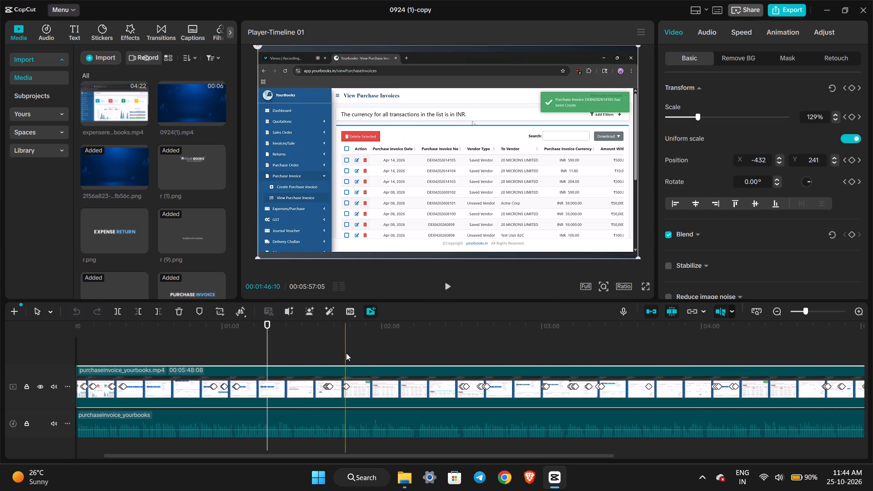
pyautogui.hscroll(5, 346, 353)
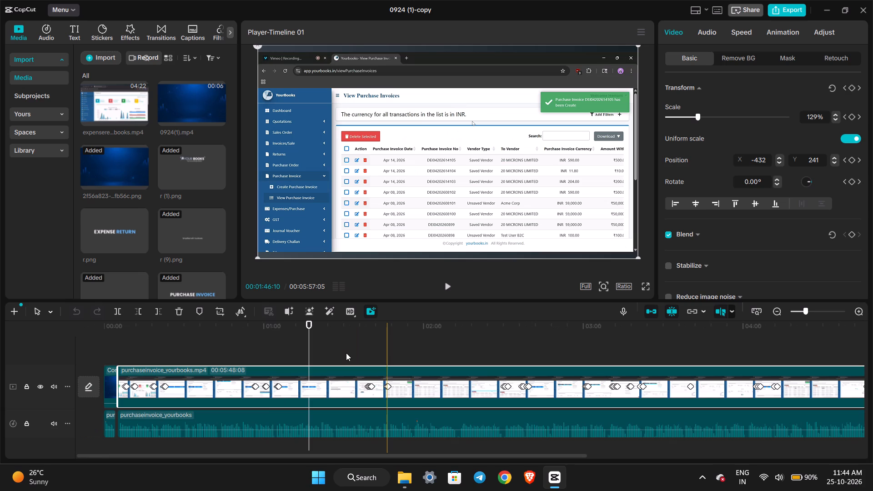
pyautogui.keyDown('ctrl'); pyautogui.scroll(7, 346, 353); pyautogui.keyUp('ctrl')
pyautogui.hscroll(11, 346, 353)
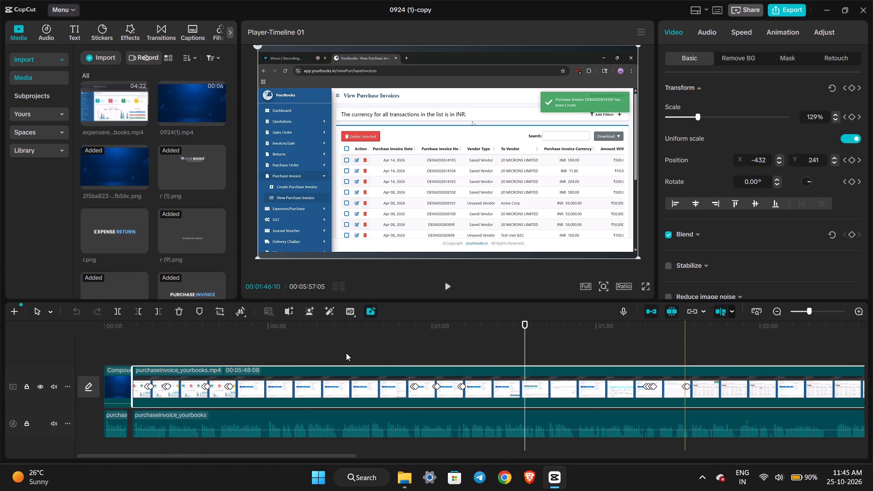
pyautogui.keyDown('ctrl'); pyautogui.scroll(7, 346, 353); pyautogui.keyUp('ctrl')
pyautogui.hscroll(9, 346, 353)
pyautogui.keyDown('ctrl'); pyautogui.scroll(1, 346, 353); pyautogui.keyUp('ctrl')
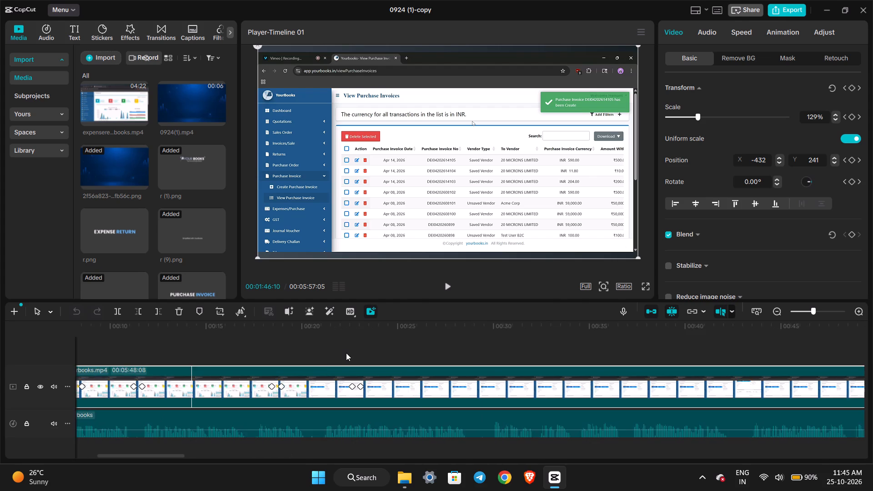
pyautogui.keyDown('ctrl'); pyautogui.scroll(2, 346, 353); pyautogui.keyUp('ctrl')
pyautogui.hscroll(9, 346, 353)
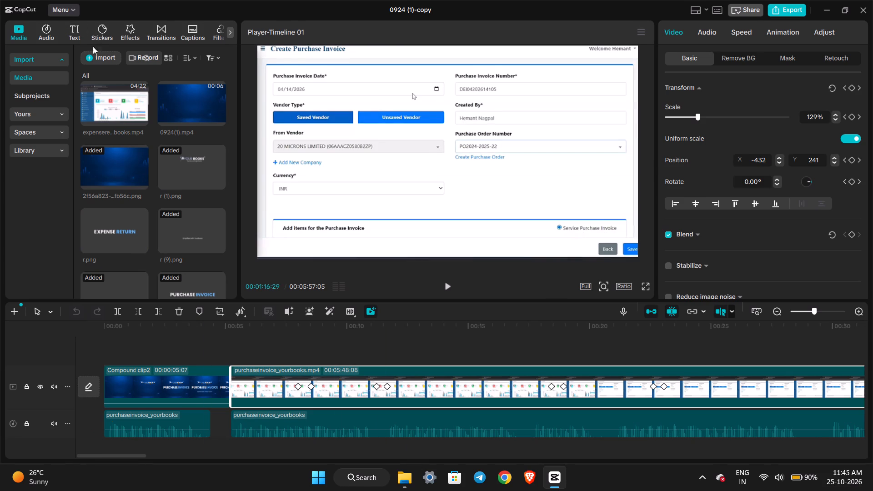
# Import purchaseinvoice(hindi)_yourbooks.mp4 from the Yourbook Hindi folder in Downloads into the project media.
pyautogui.click(94, 58)
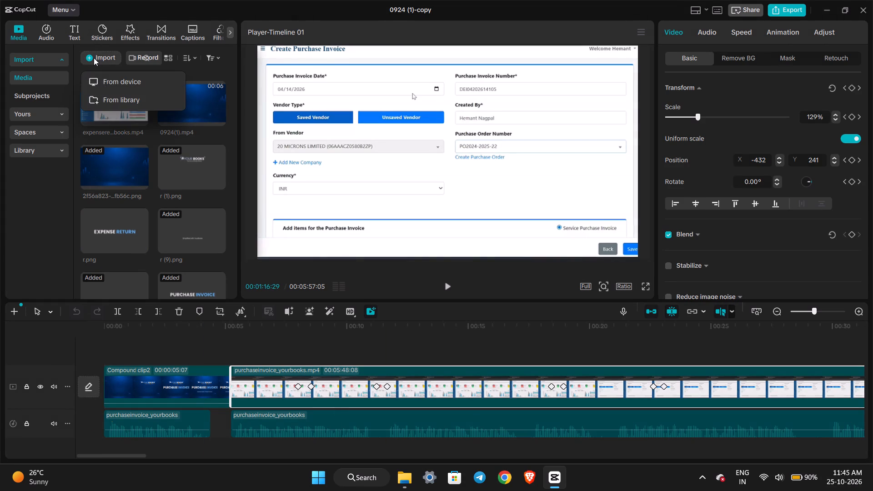
pyautogui.click(107, 76)
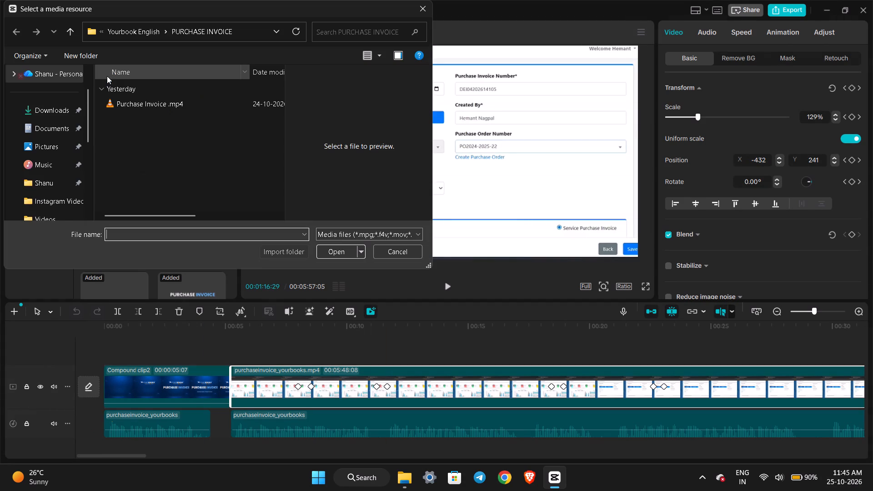
pyautogui.click(54, 112)
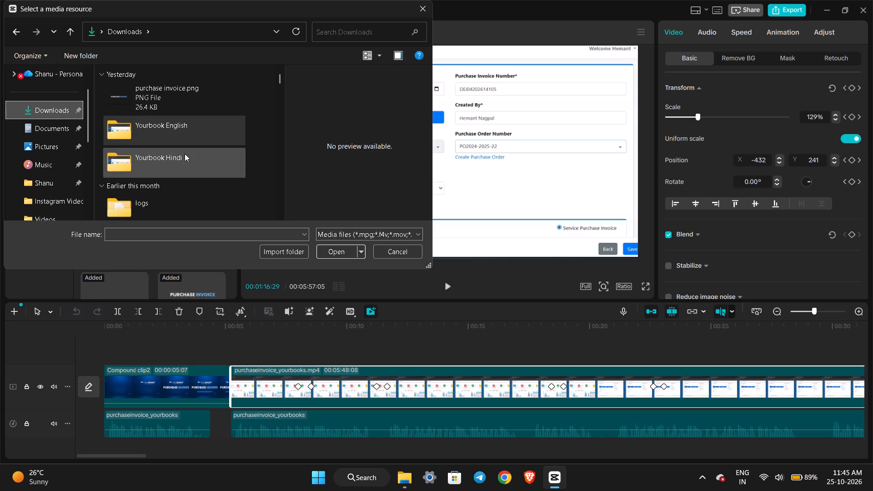
pyautogui.doubleClick(172, 152)
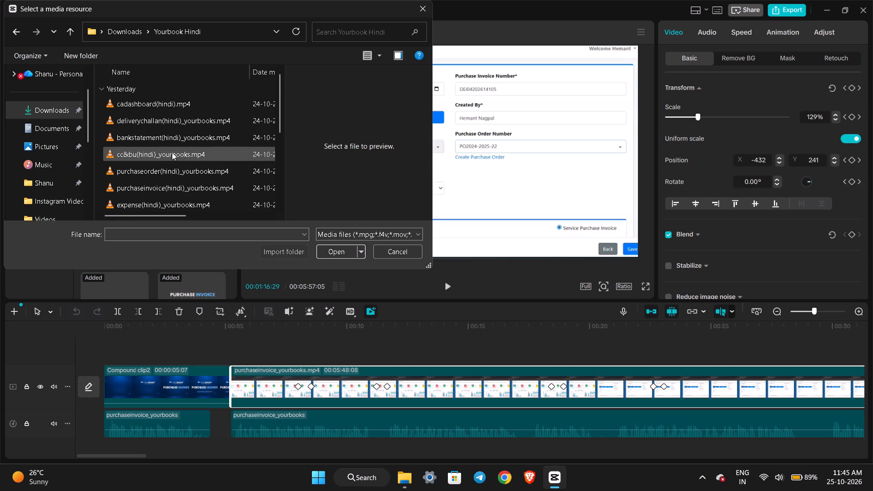
pyautogui.click(176, 182)
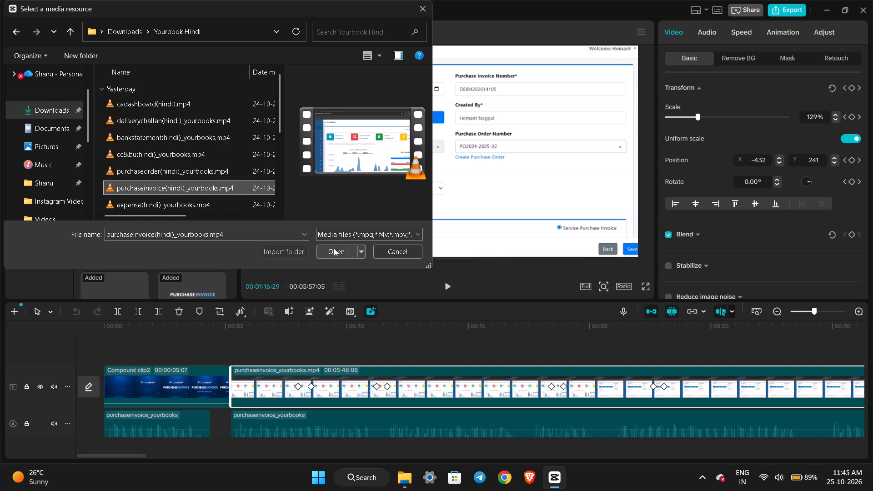
pyautogui.click(334, 248)
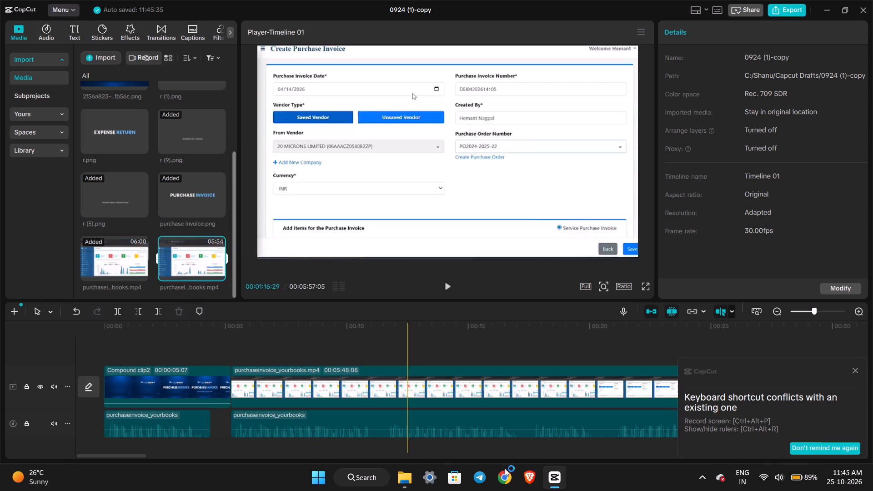
# Switch to File Explorer and play purchaseinvoice(hindi)_yourbooks.mp4 full screen in VLC media player.
pyautogui.click(413, 476)
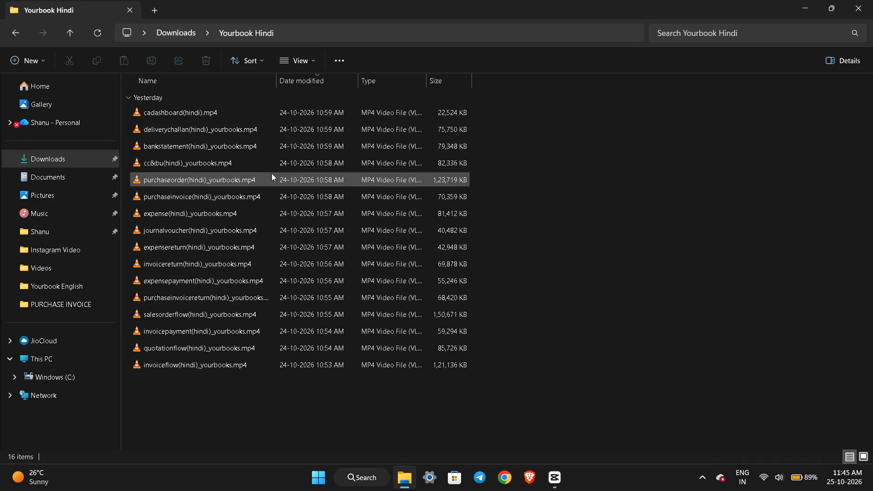
pyautogui.doubleClick(271, 194)
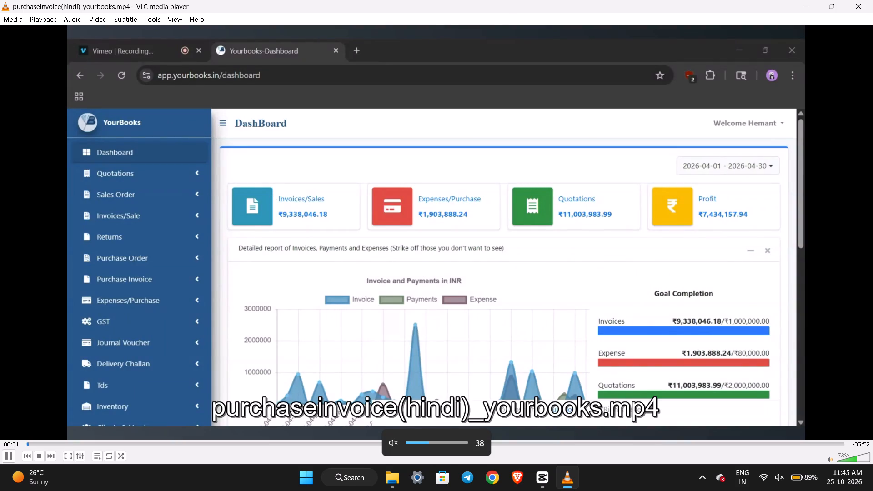
pyautogui.press('f')
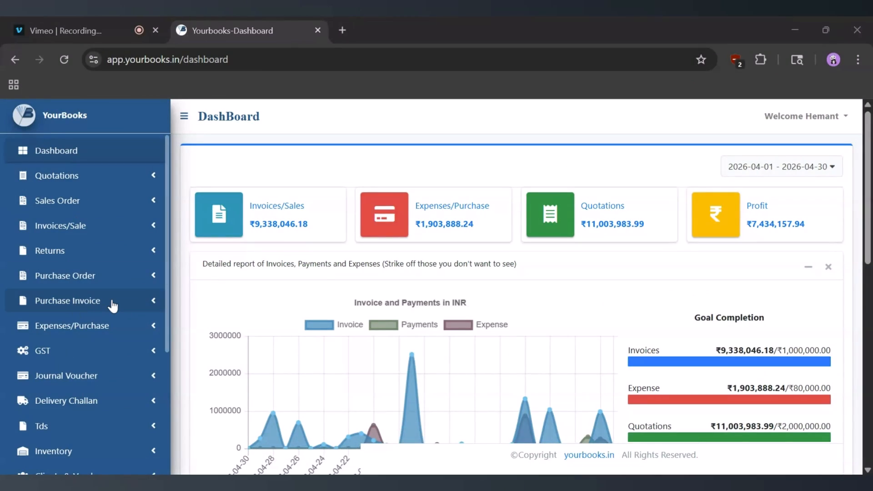
# Skim forward through the Hindi purchase invoice video to its end to review its content, and close the player.
pyautogui.press('Right')
pyautogui.press('Right')
pyautogui.press('Right')
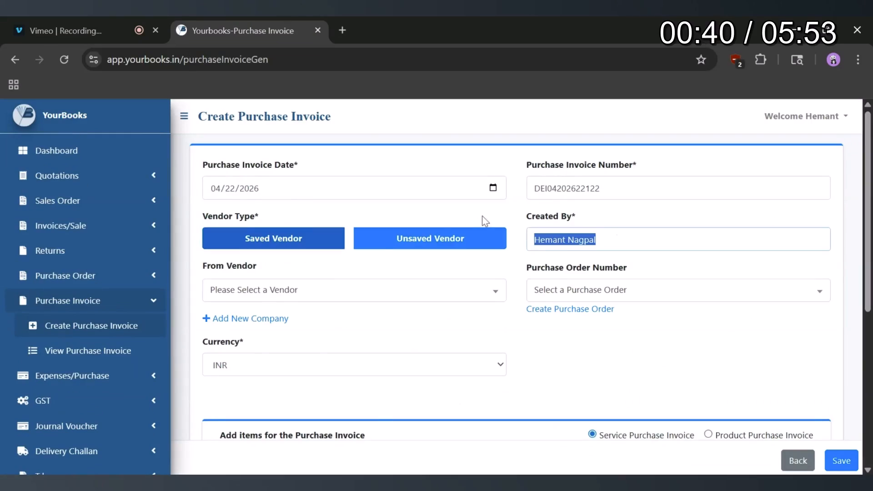
pyautogui.press('Right')
pyautogui.press('Right')
pyautogui.press('Right')
pyautogui.press('Right')
pyautogui.press('Right')
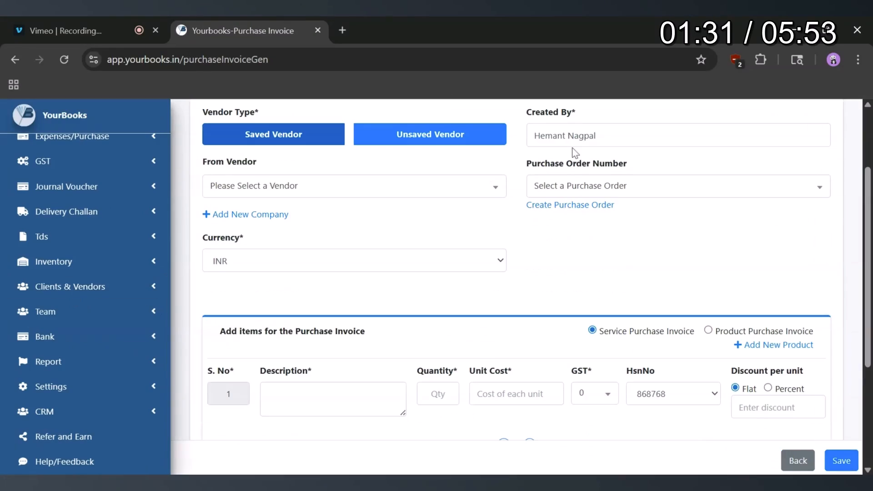
pyautogui.press('Right')
pyautogui.press('Right')
pyautogui.press('Right')
pyautogui.press('Right')
pyautogui.press('Right')
pyautogui.press('Right')
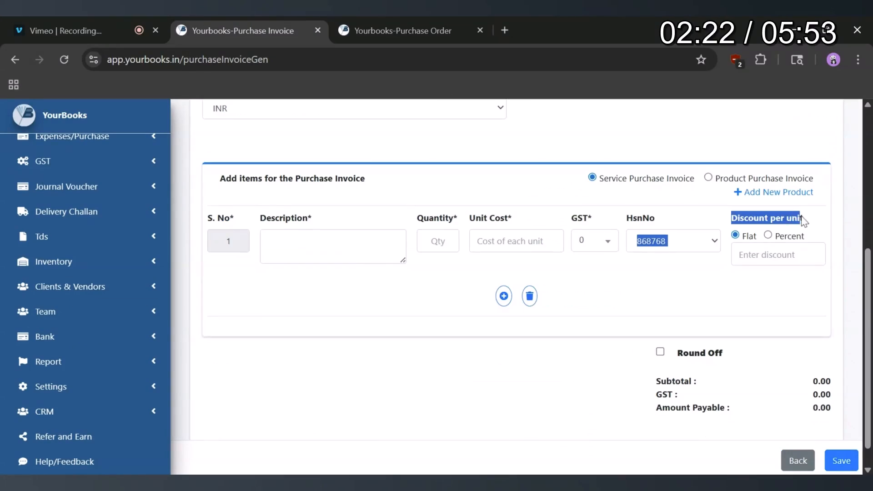
pyautogui.press('Right')
pyautogui.press('Right')
pyautogui.press('Right')
pyautogui.press('Right')
pyautogui.press('Right')
pyautogui.press('Right')
pyautogui.press('Right')
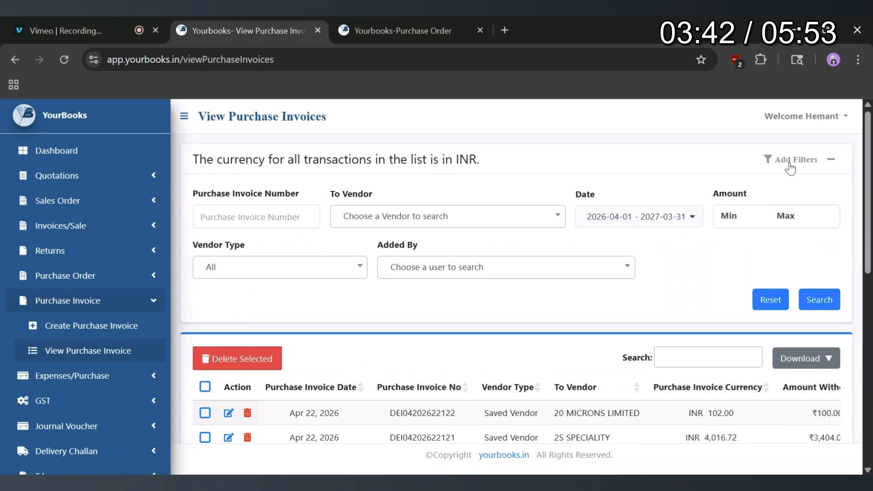
pyautogui.press('Right')
pyautogui.press('Right')
pyautogui.press('Right')
pyautogui.press('Right')
pyautogui.press('Right')
pyautogui.press('Right')
pyautogui.press('Right')
pyautogui.press('Right')
pyautogui.press('Right')
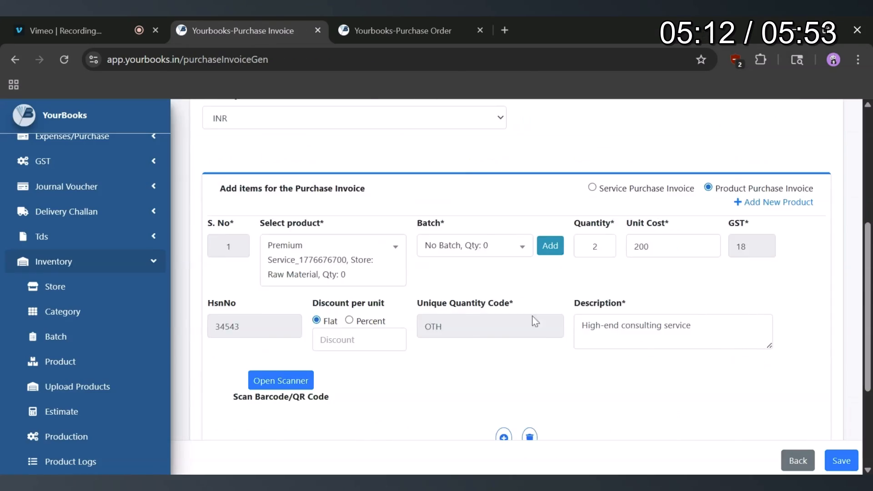
pyautogui.press('Right')
pyautogui.press('Right')
pyautogui.press('Right')
pyautogui.press('Right')
pyautogui.press('Right')
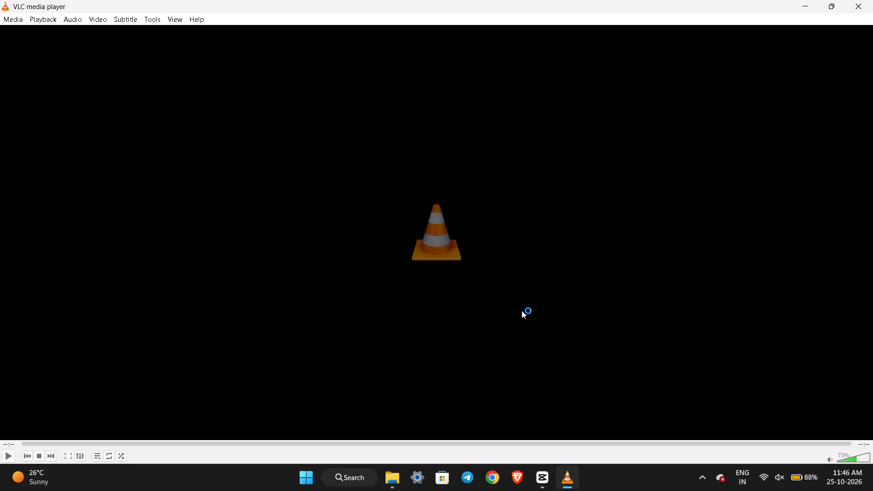
pyautogui.click(872, 0)
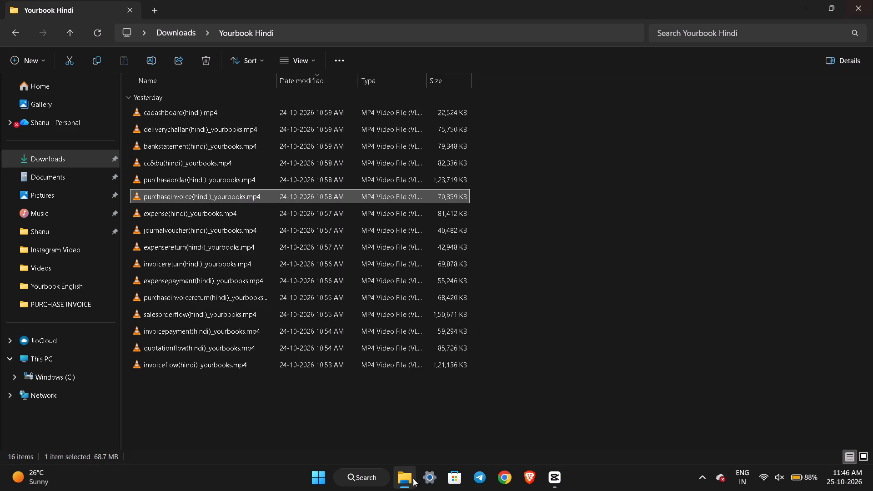
# Switch back to CapCut and place the imported Hindi purchase invoice video on a new track above the main track, starting at 00:00.
pyautogui.click(558, 477)
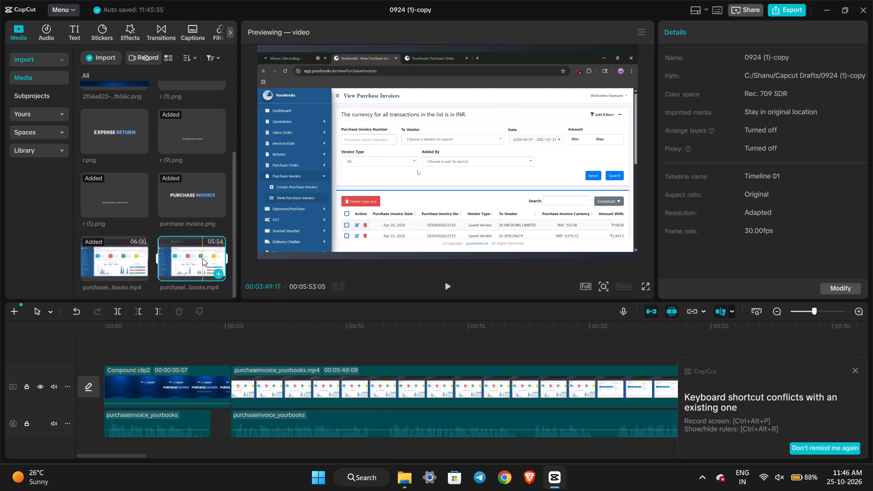
pyautogui.moveTo(202, 258); pyautogui.dragTo(108, 346)
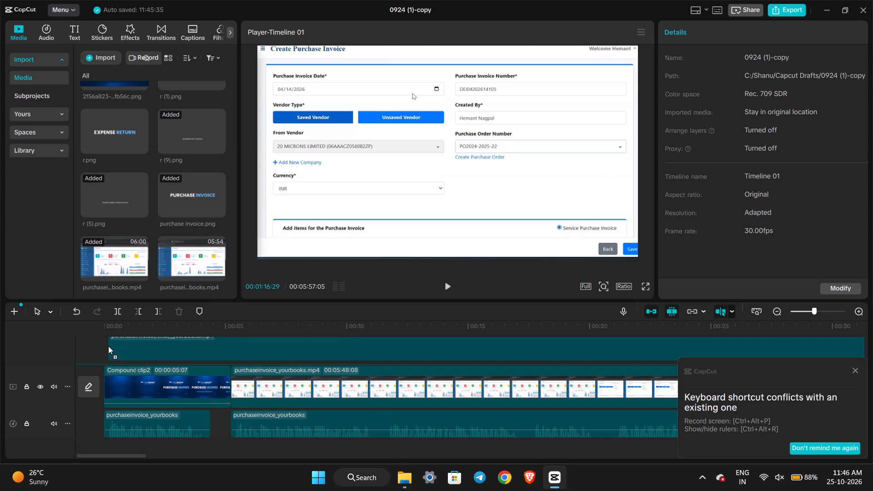
pyautogui.moveTo(108, 346); pyautogui.dragTo(106, 346)
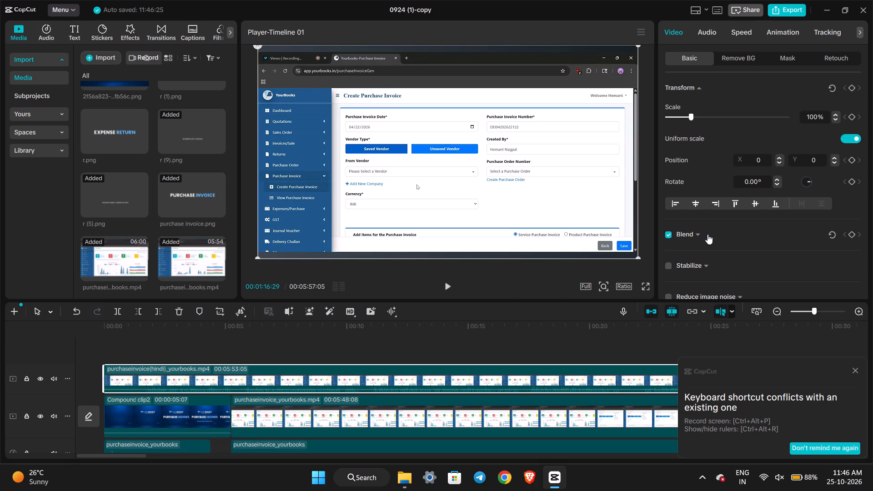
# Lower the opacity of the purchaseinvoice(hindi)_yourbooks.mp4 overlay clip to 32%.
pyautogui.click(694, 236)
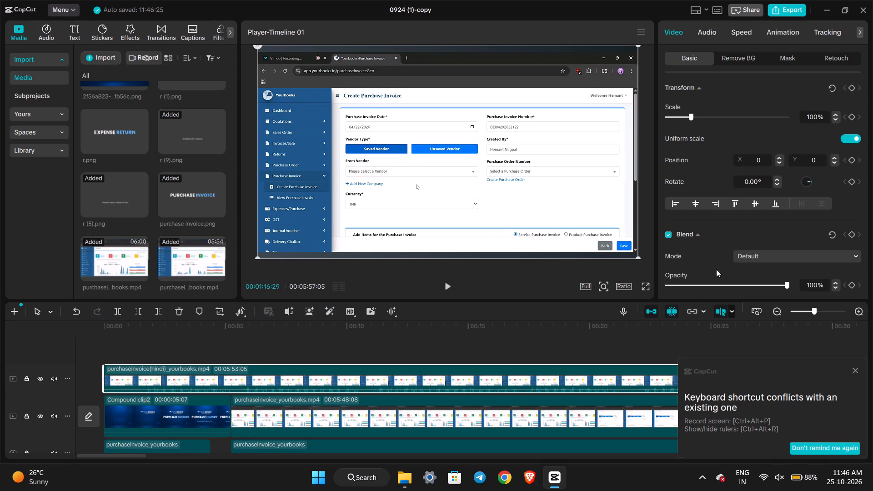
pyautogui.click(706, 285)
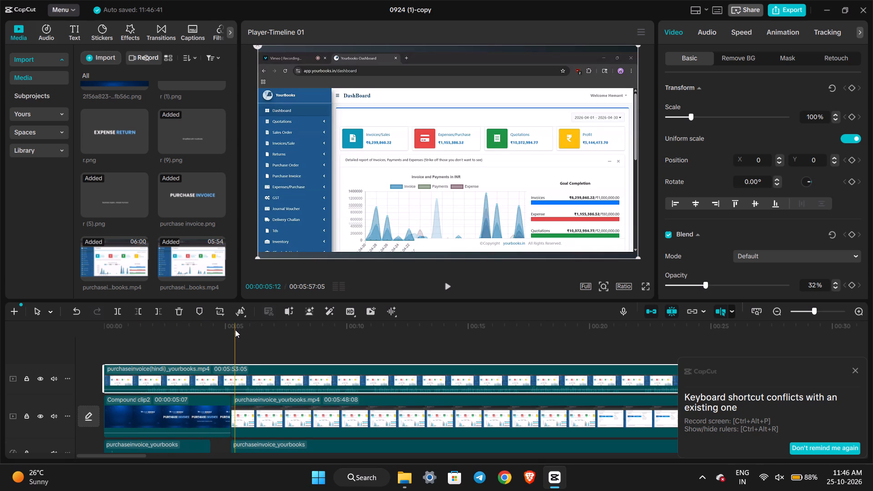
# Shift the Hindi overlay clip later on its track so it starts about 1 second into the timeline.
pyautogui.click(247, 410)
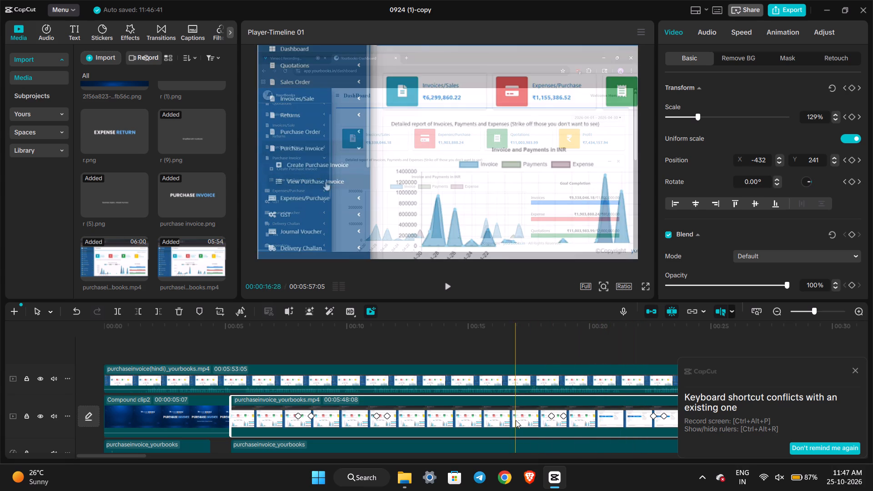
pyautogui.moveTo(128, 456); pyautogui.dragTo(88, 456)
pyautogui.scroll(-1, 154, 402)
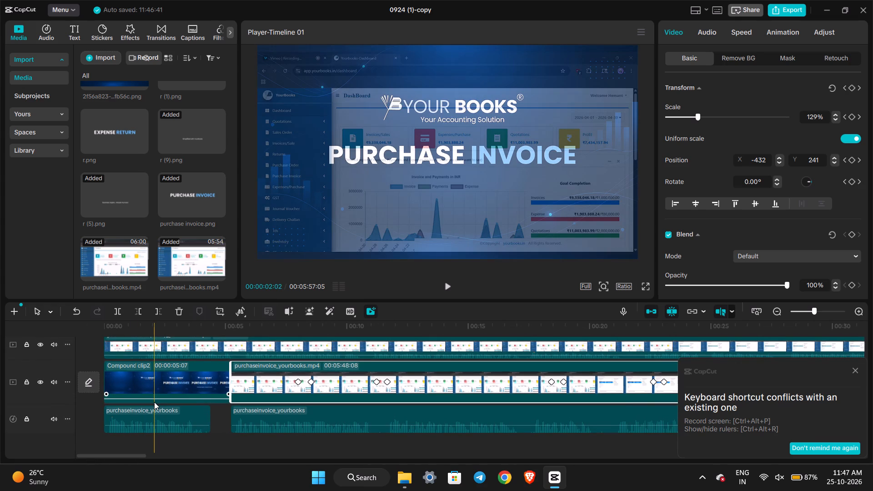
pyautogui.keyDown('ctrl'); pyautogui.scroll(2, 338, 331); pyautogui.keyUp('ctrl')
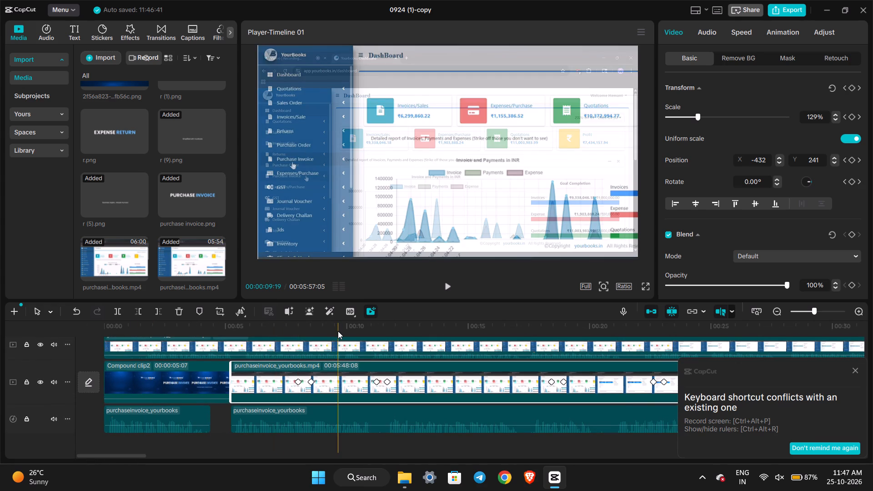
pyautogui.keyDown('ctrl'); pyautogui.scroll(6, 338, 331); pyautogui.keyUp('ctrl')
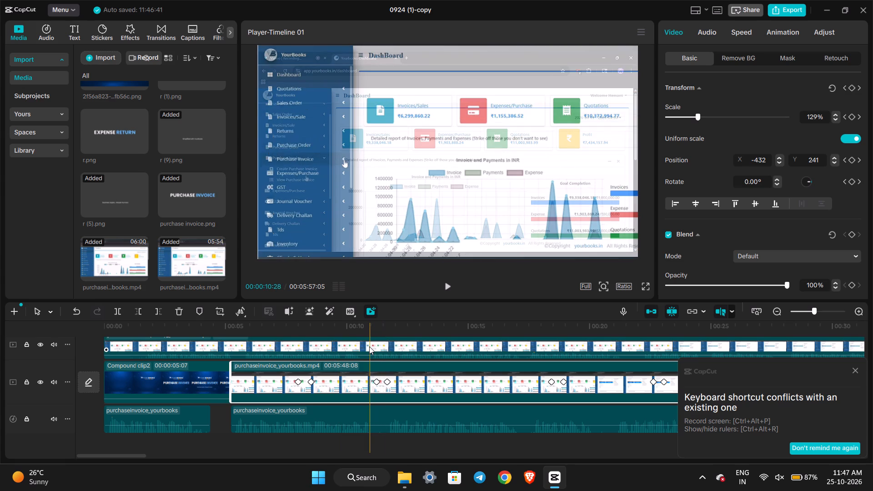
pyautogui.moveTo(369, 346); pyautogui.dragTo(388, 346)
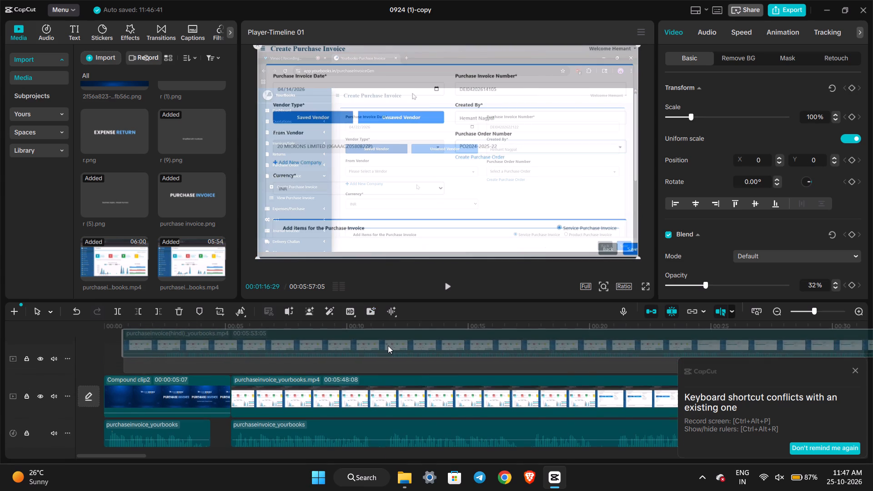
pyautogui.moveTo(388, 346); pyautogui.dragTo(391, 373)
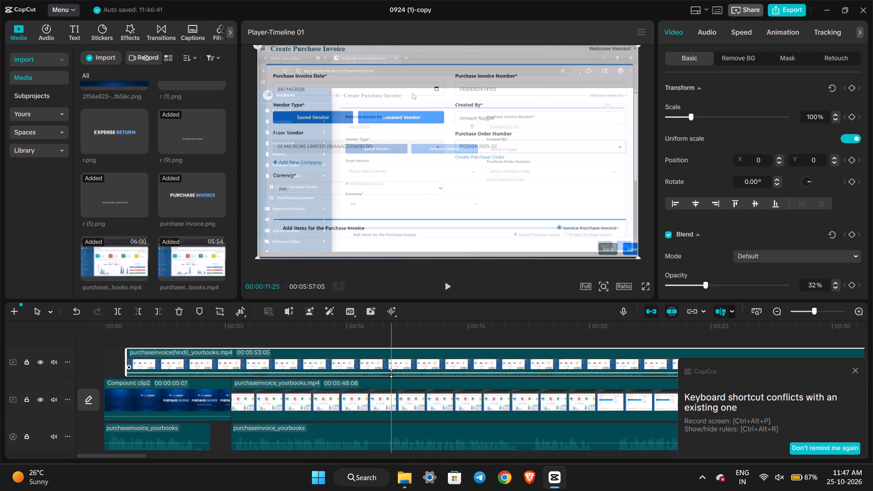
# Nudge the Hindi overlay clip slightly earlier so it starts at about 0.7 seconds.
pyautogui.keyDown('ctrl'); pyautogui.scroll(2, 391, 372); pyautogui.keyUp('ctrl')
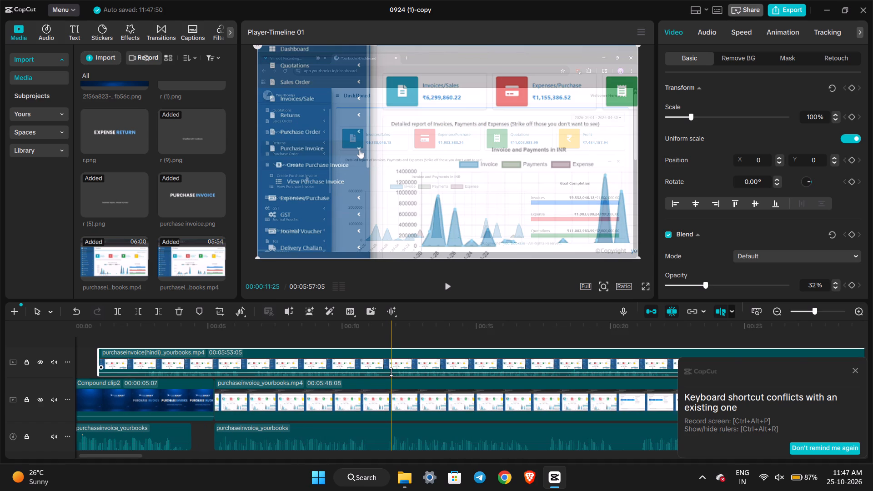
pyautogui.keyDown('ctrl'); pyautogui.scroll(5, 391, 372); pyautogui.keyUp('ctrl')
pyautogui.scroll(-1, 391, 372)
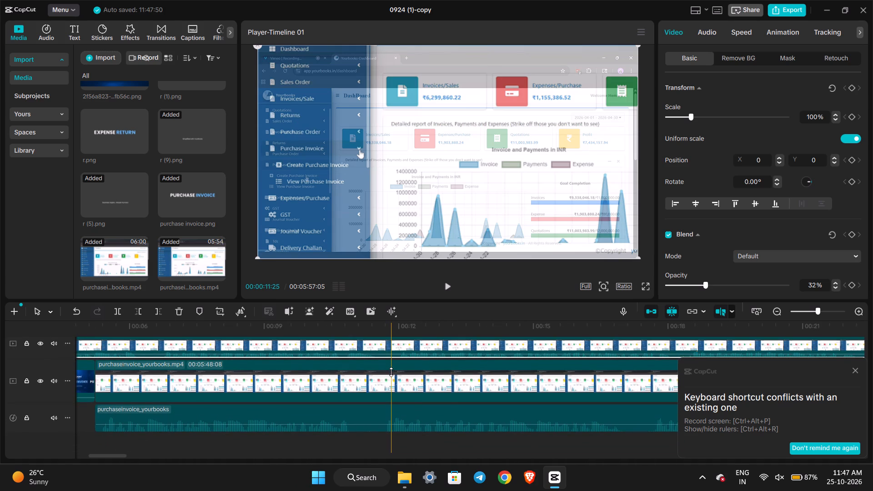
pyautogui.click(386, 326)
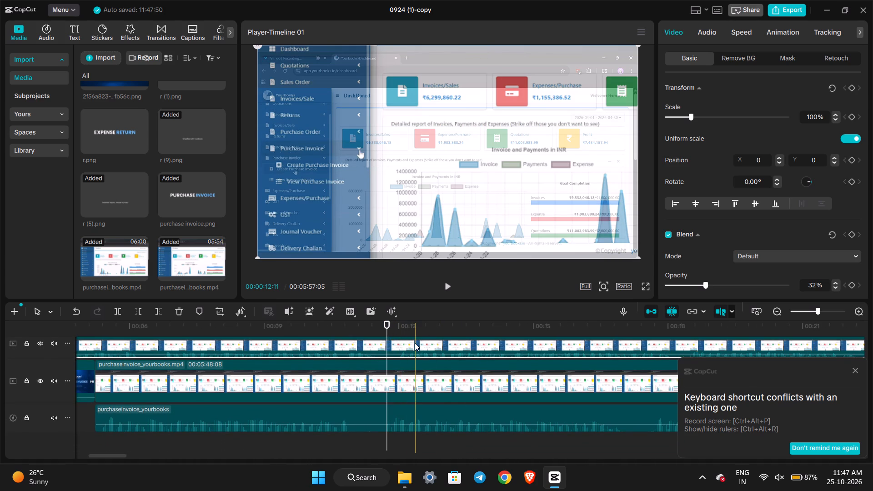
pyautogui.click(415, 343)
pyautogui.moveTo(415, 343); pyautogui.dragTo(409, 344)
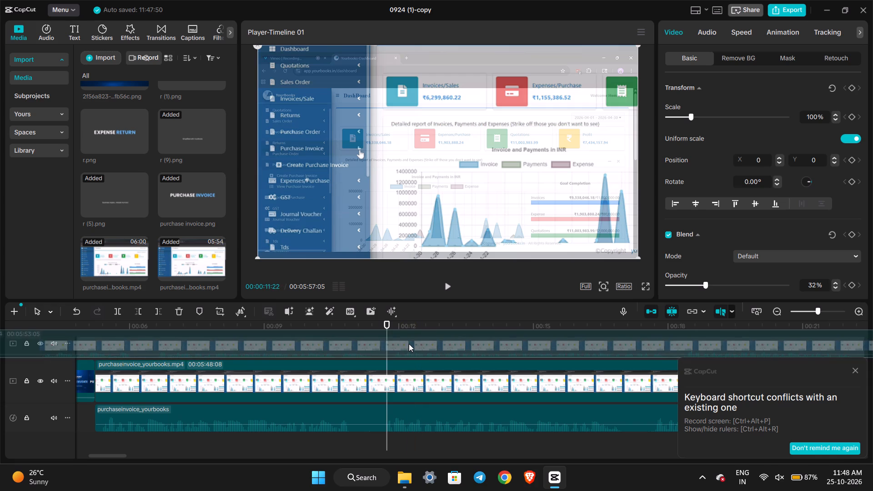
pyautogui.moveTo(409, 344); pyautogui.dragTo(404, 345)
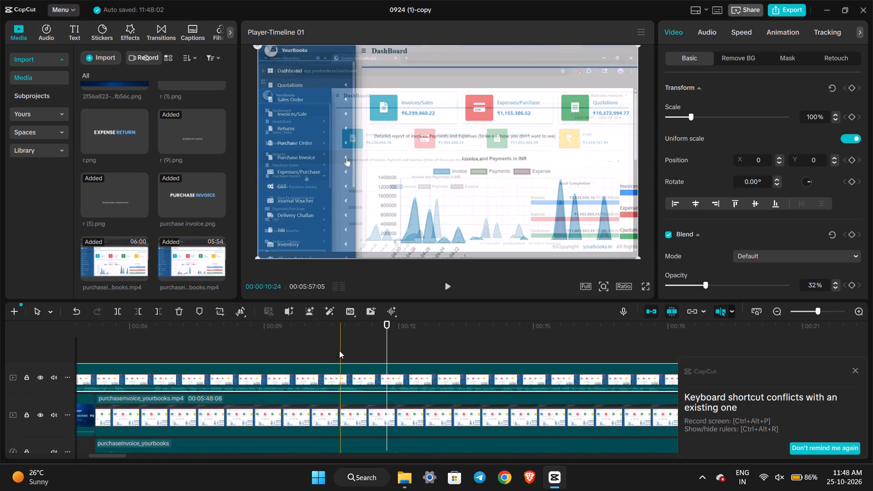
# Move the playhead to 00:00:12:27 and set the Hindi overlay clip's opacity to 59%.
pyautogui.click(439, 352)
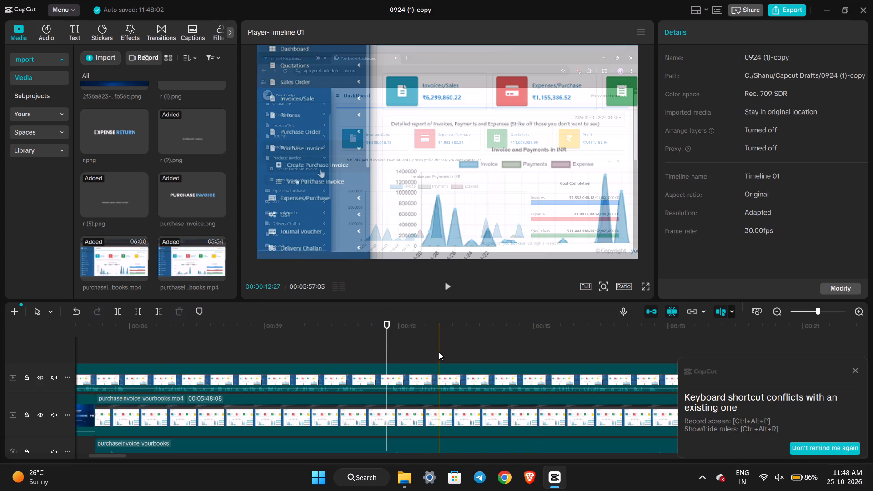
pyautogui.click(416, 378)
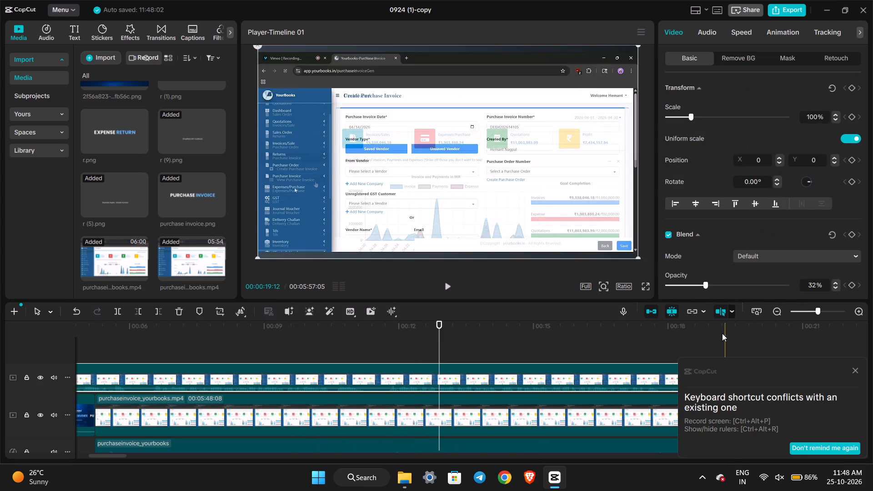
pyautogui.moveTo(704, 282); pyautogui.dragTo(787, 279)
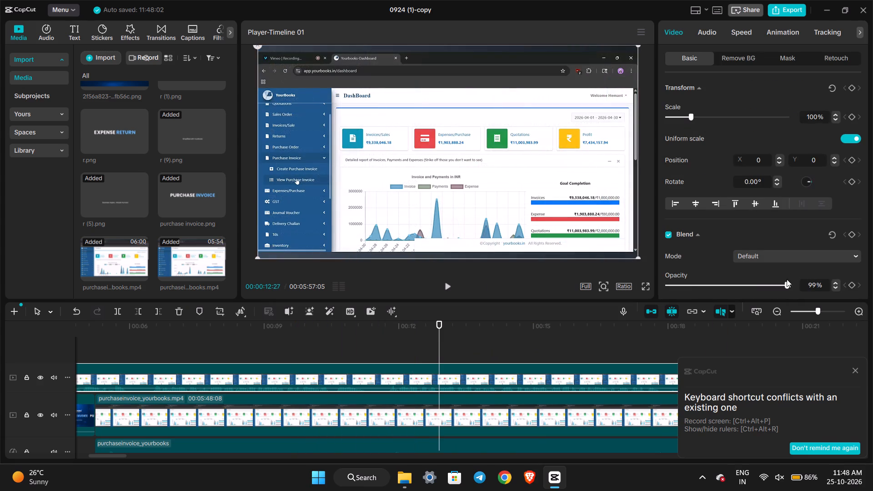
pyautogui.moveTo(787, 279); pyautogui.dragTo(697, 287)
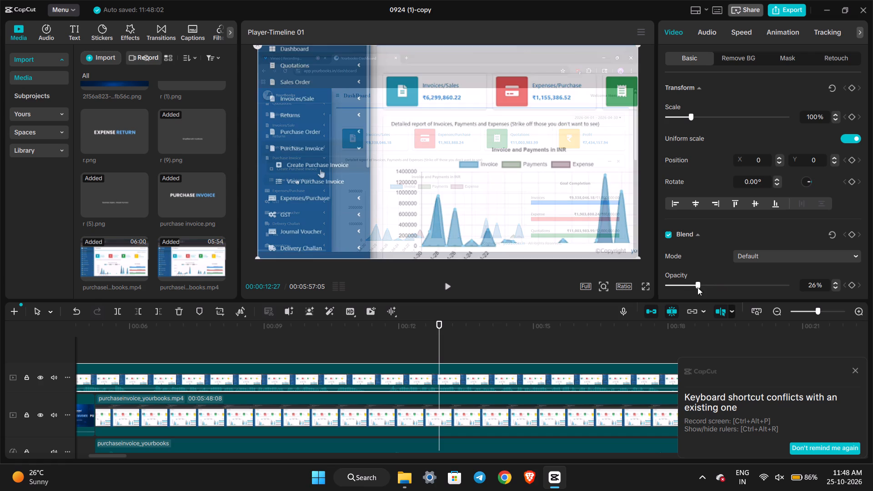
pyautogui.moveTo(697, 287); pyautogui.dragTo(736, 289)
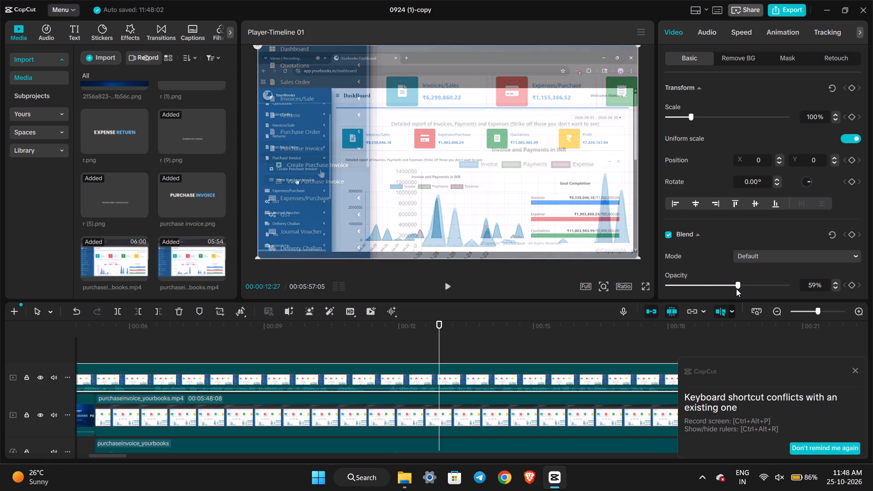
# Dismiss the keyboard shortcut conflict notice.
pyautogui.click(854, 368)
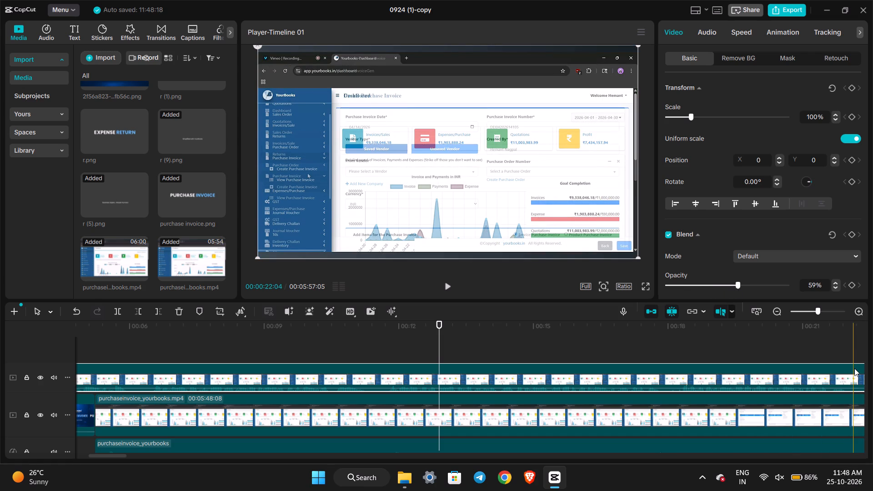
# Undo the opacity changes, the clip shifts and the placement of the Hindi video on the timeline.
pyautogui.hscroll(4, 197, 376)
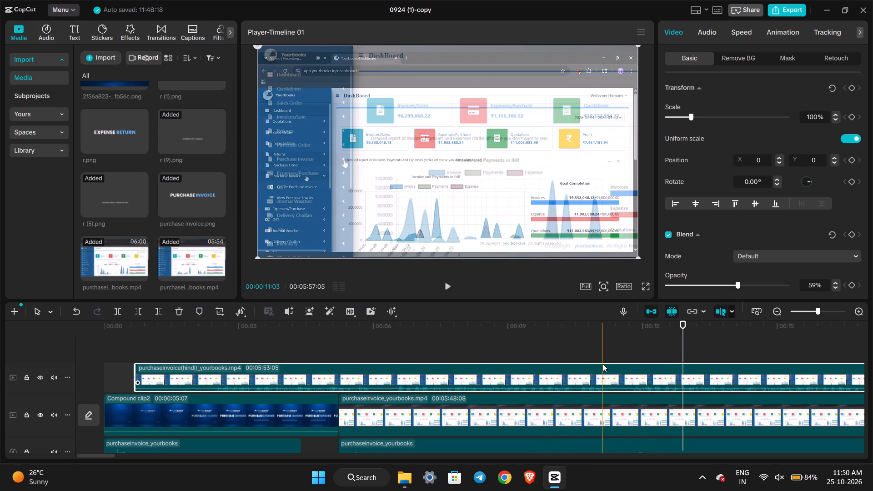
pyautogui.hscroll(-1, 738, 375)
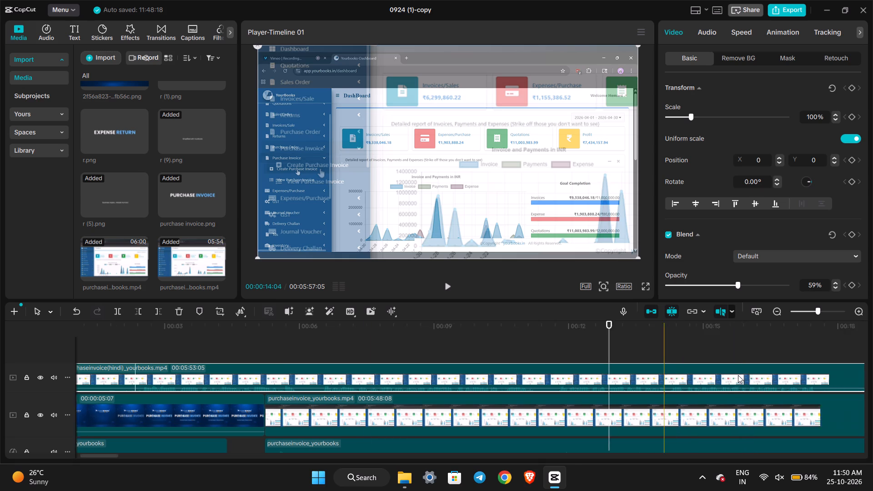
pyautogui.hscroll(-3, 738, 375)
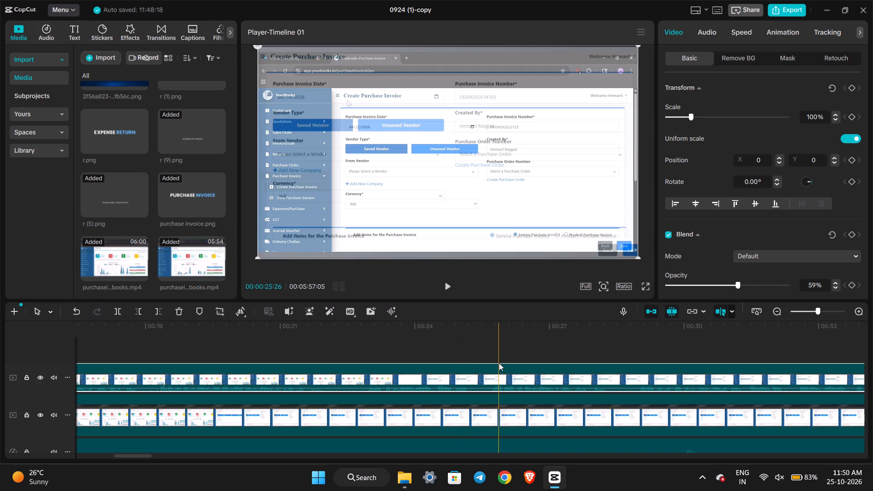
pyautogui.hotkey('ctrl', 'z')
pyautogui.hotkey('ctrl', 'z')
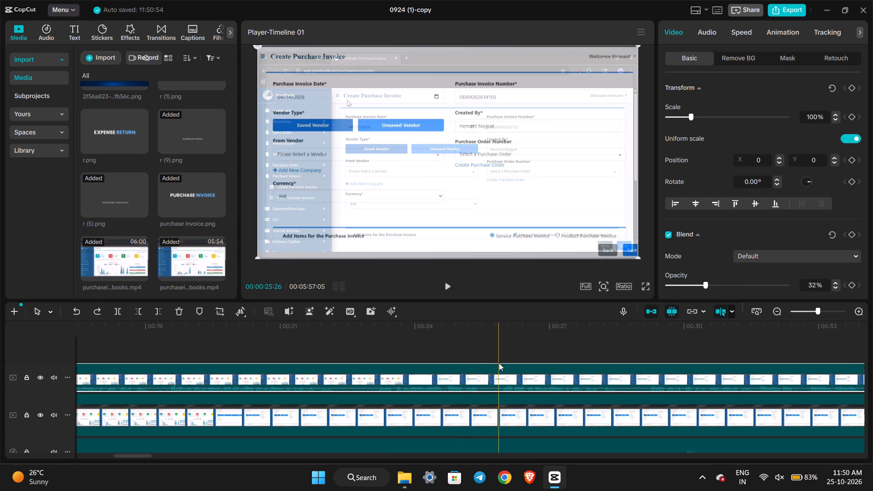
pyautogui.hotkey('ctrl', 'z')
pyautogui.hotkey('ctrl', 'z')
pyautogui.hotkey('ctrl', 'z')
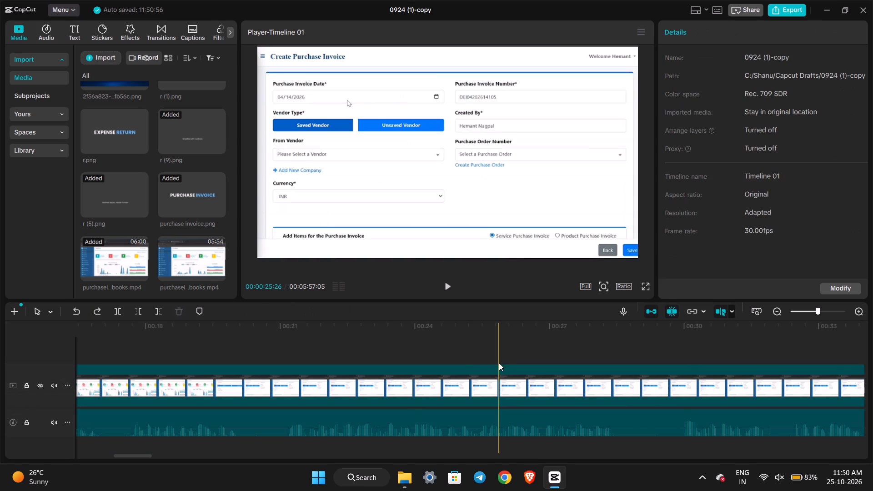
# Close the 0924 (1)-copy project and return to the project home screen.
pyautogui.hscroll(17, 499, 363)
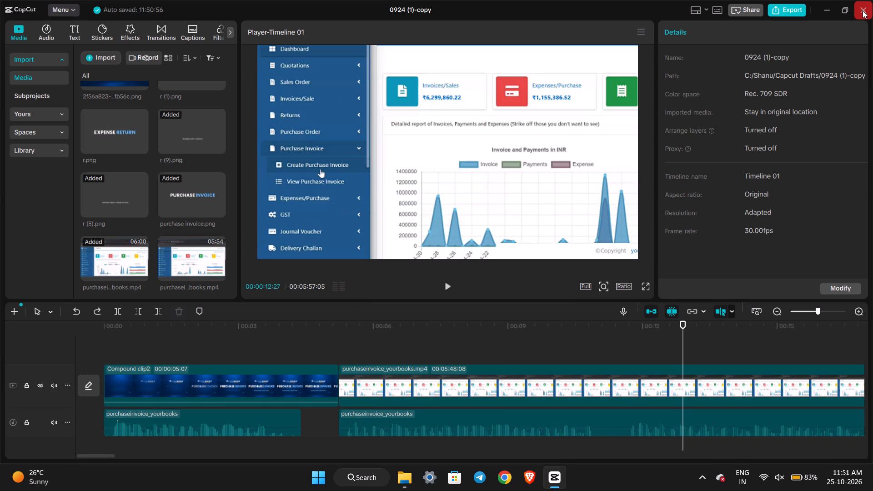
pyautogui.click(863, 10)
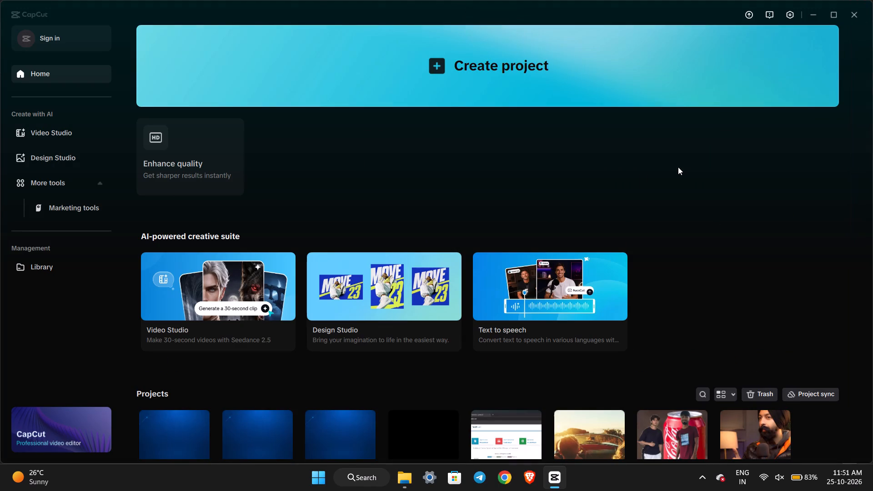
# Rename the 0924 (1)-copy project to Purchase Invoice.
pyautogui.scroll(-7, 508, 306)
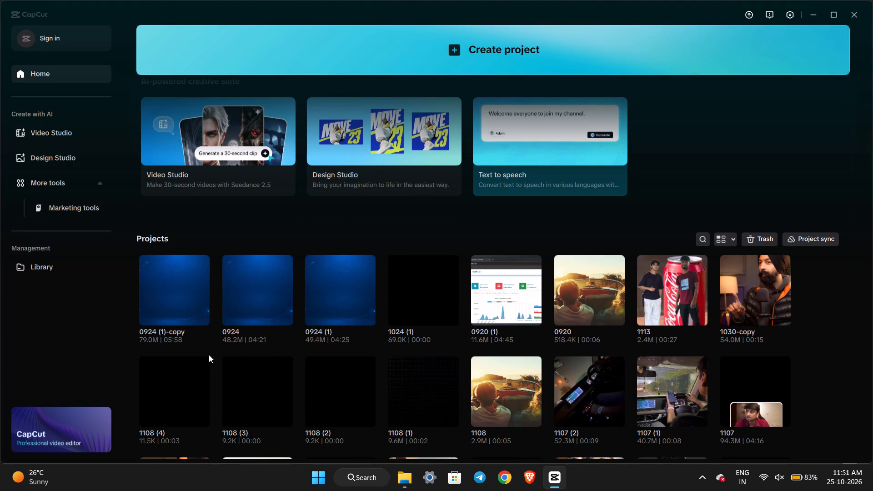
pyautogui.click(202, 318)
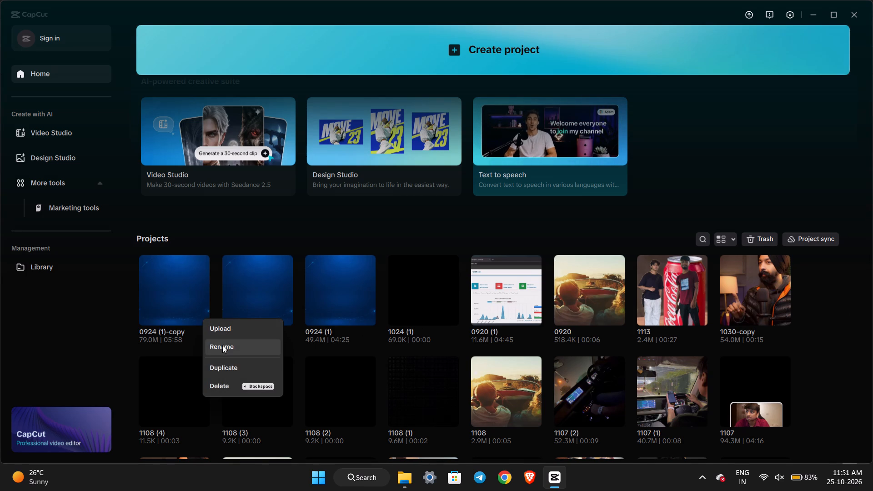
pyautogui.click(222, 345)
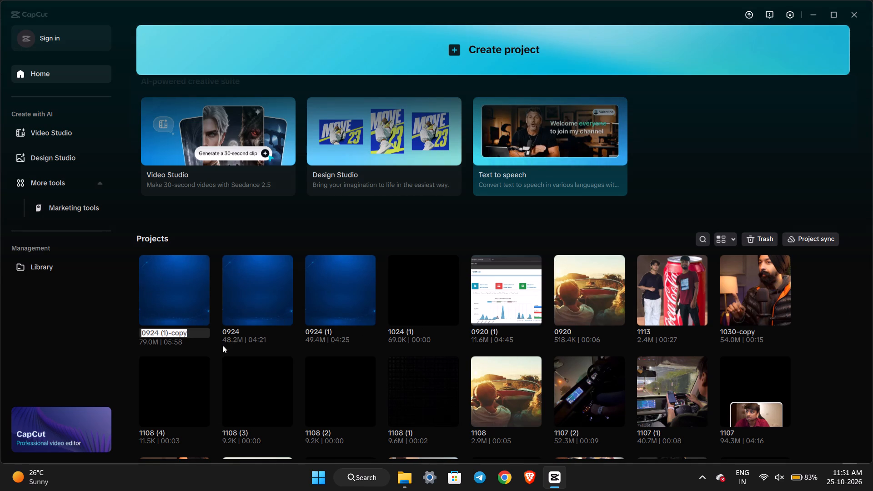
pyautogui.hotkey('shift', 'p')
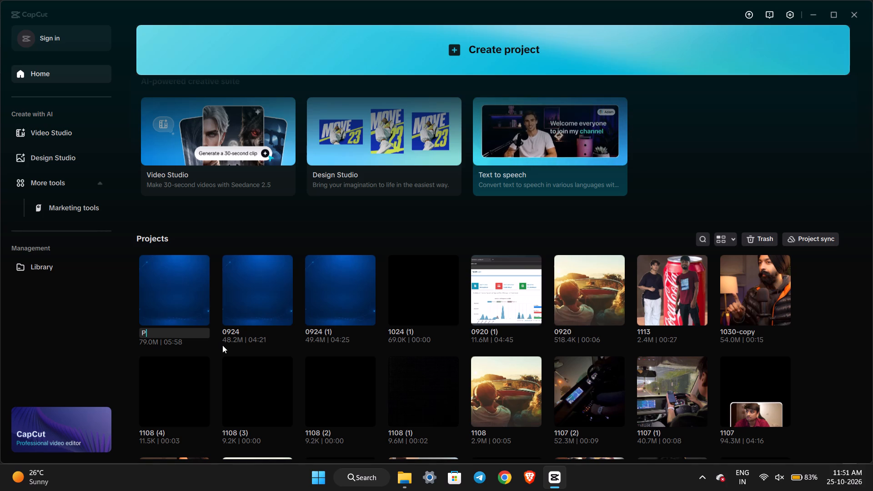
pyautogui.press('u')
pyautogui.write('rchase')
pyautogui.press('space')
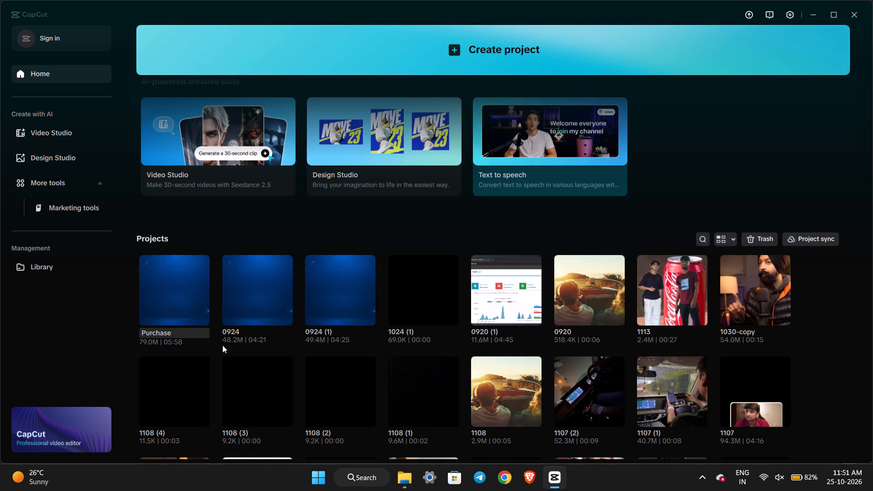
pyautogui.hotkey('shift', 'i')
pyautogui.write('nv')
pyautogui.write('oice')
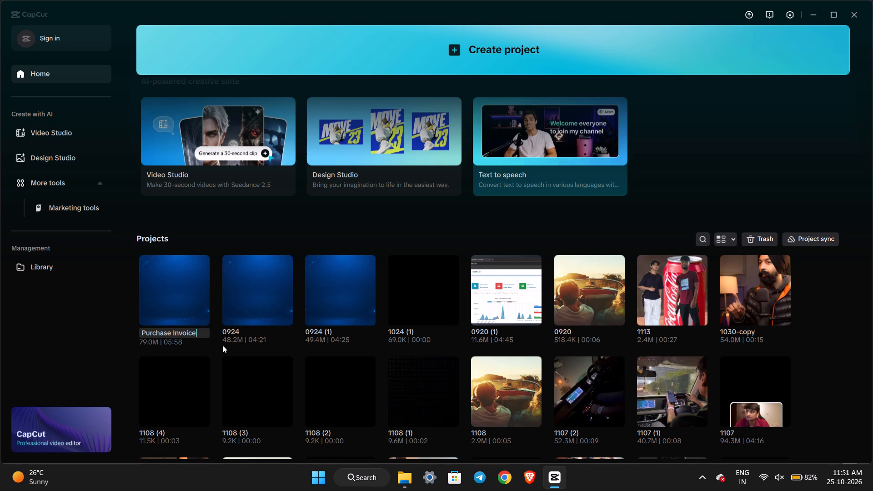
pyautogui.click(116, 301)
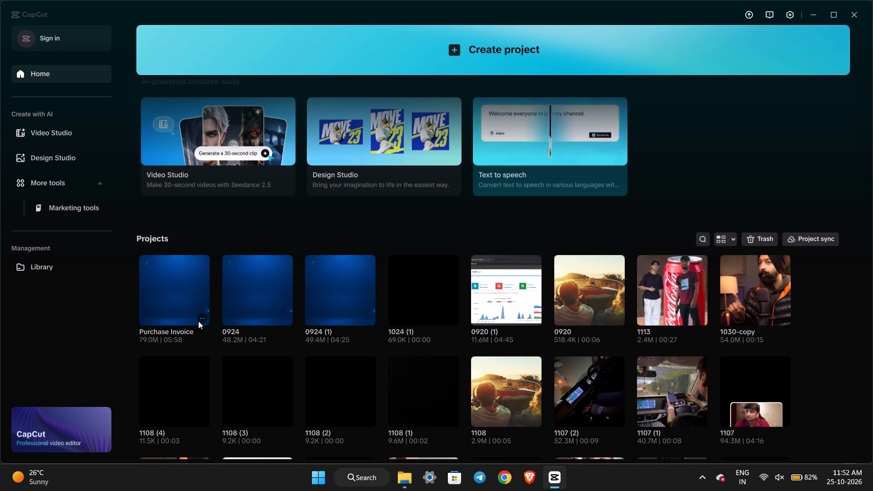
# Duplicate the Purchase Invoice project.
pyautogui.click(201, 317)
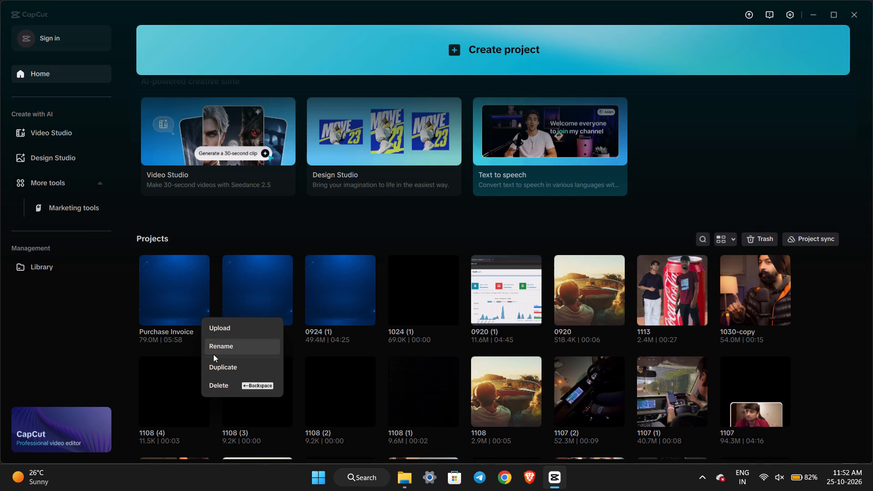
pyautogui.click(213, 372)
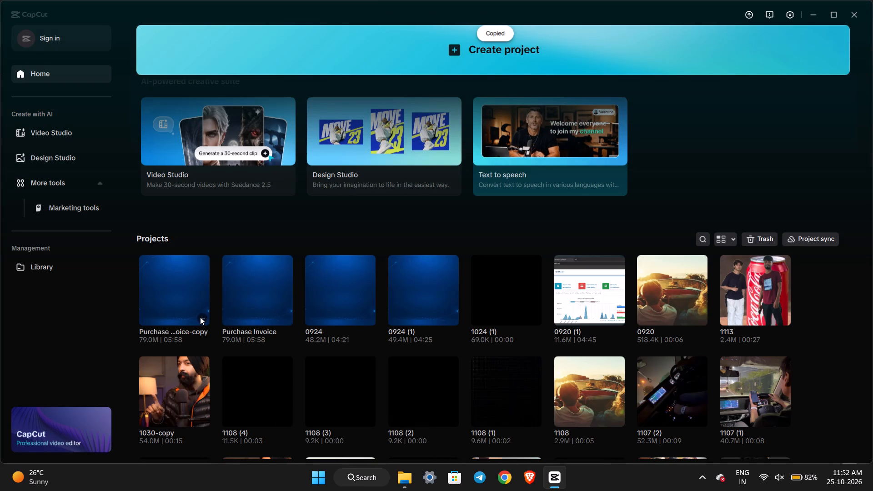
# Rename the duplicated Purchase Invoice-copy project to Purchase Invoice-hindi.
pyautogui.click(200, 317)
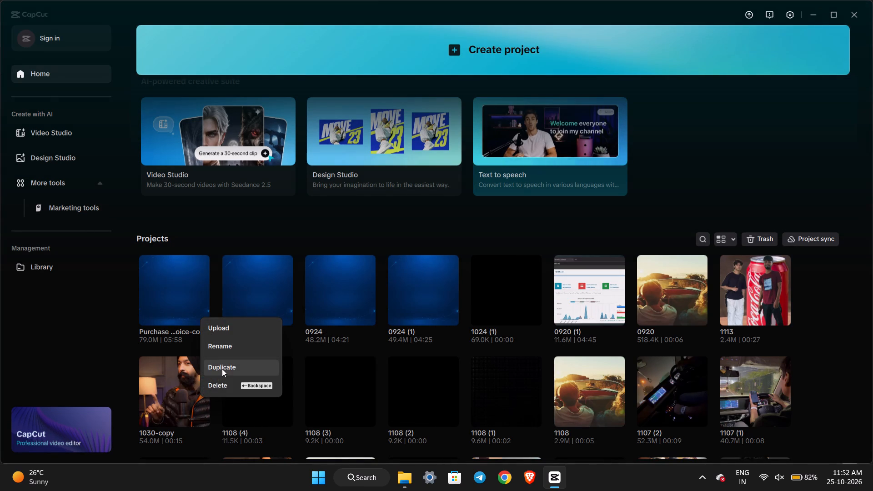
pyautogui.click(233, 350)
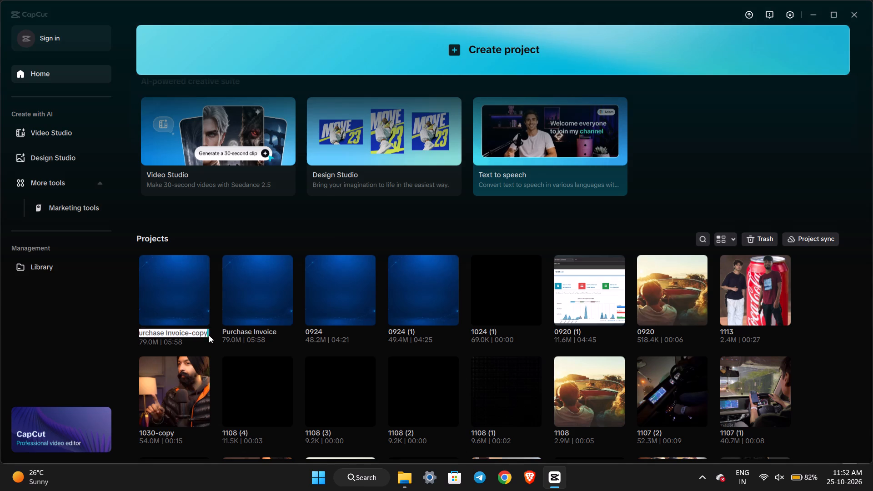
pyautogui.click(199, 331)
pyautogui.click(206, 331)
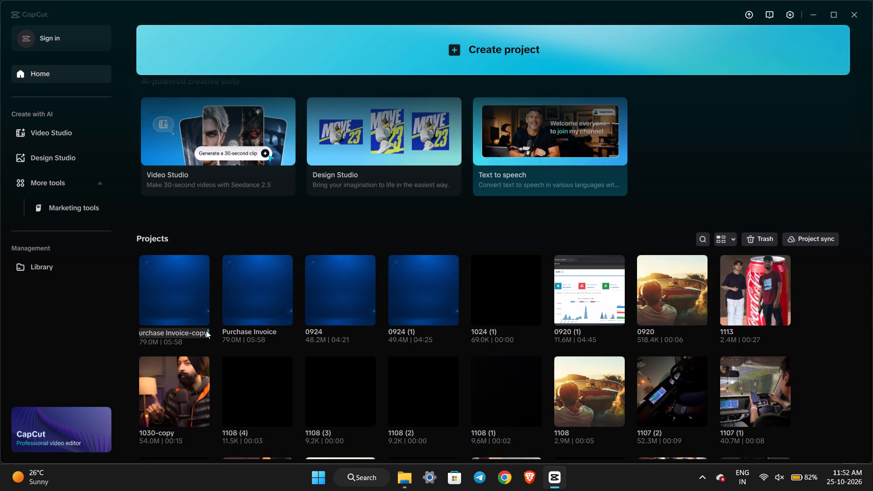
pyautogui.press('BackSpace')
pyautogui.press('BackSpace')
pyautogui.press('BackSpace')
pyautogui.press('BackSpace')
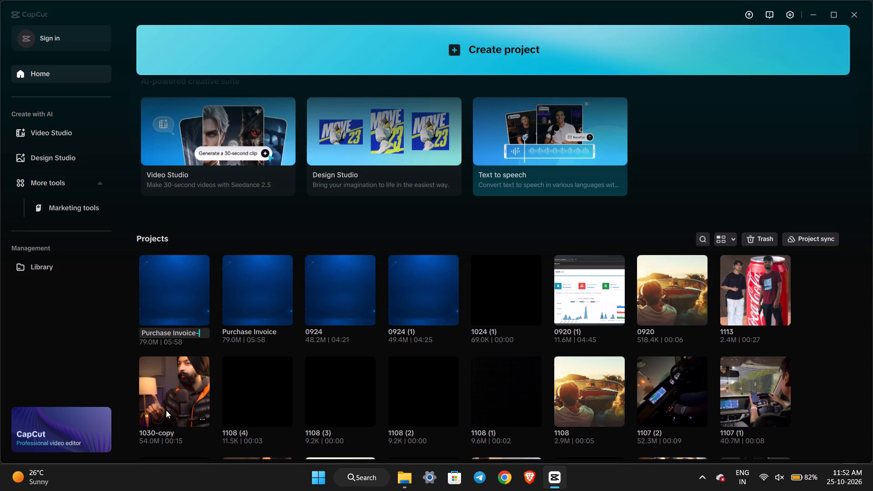
pyautogui.write('hindi')
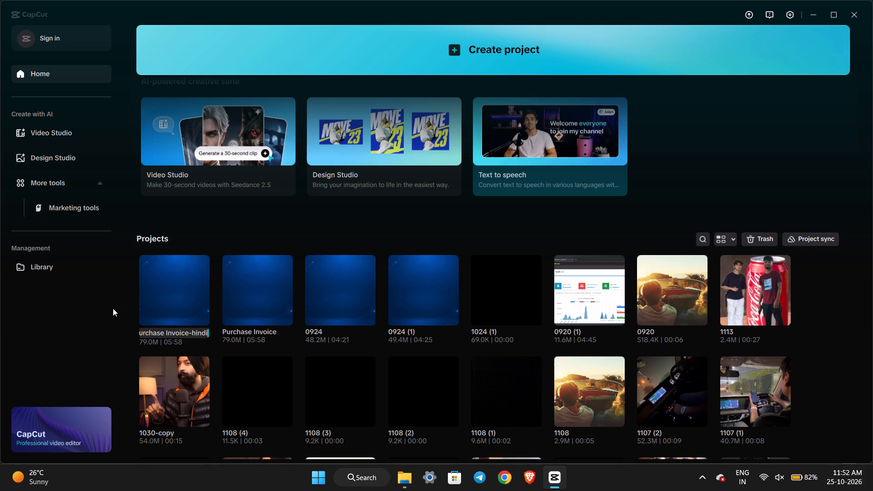
pyautogui.click(113, 308)
# Open the Purchase Invoice-hindi project for editing.
pyautogui.doubleClick(184, 281)
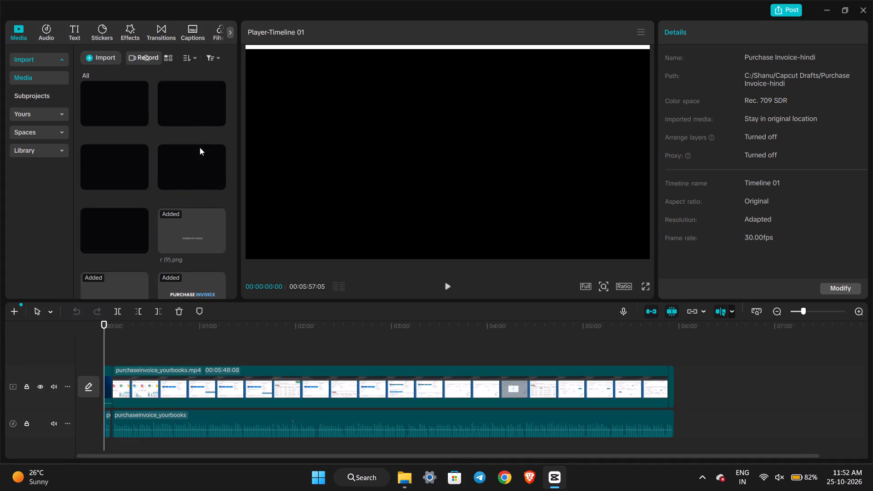
# Delete the purchaseinvoice_yourbooks.mp4 video clip and both audio clips from the timeline, keeping the short intro and closing title clips.
pyautogui.click(184, 375)
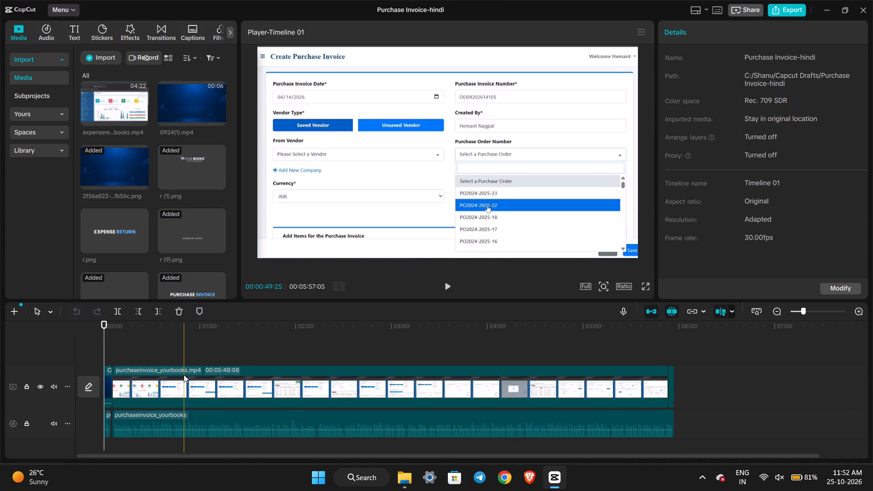
pyautogui.click(168, 385)
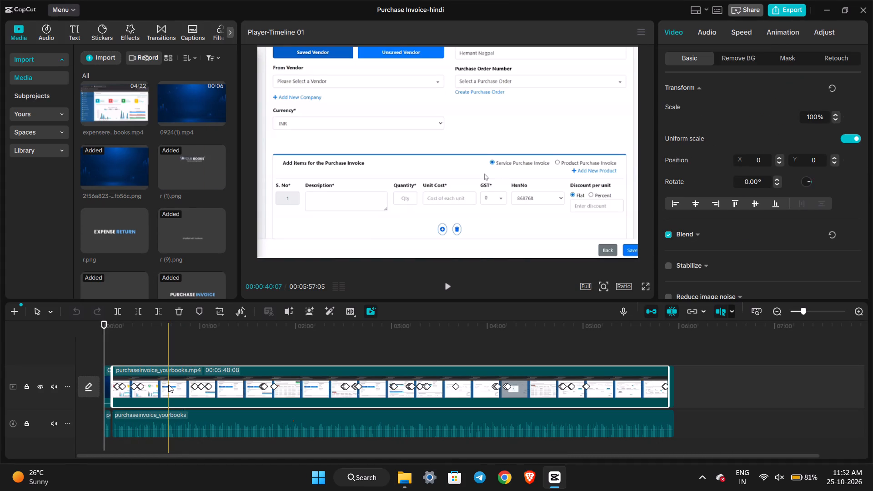
pyautogui.press('Delete')
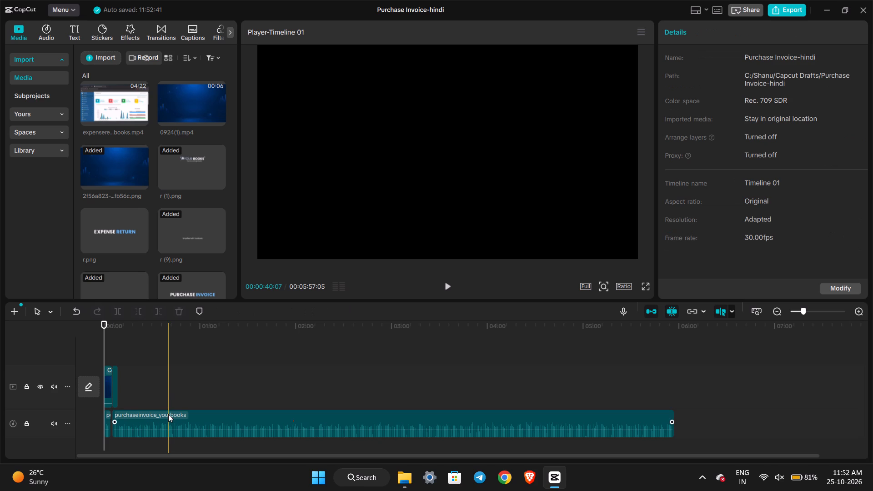
pyautogui.click(166, 416)
pyautogui.press('Delete')
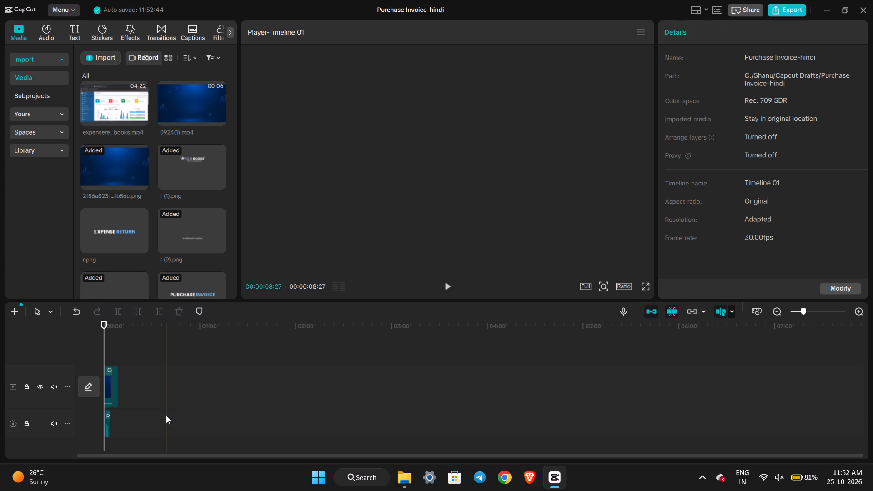
pyautogui.click(110, 419)
pyautogui.moveTo(110, 419); pyautogui.dragTo(162, 406)
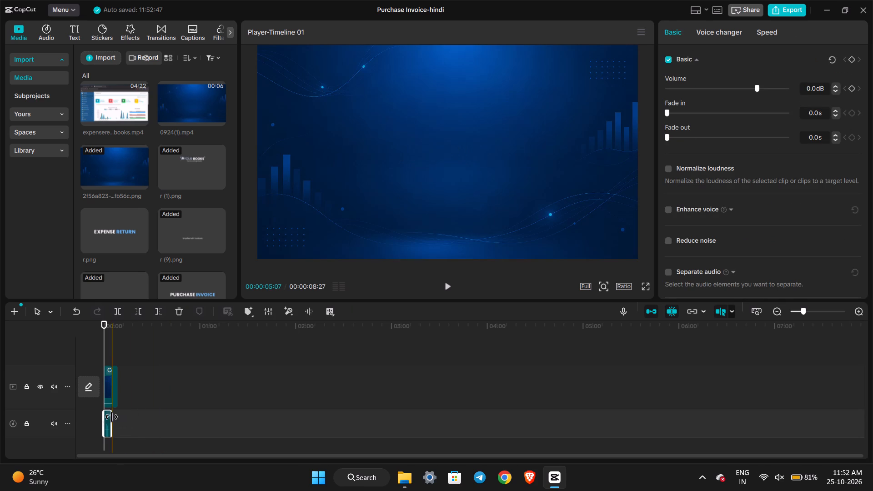
pyautogui.press('Delete')
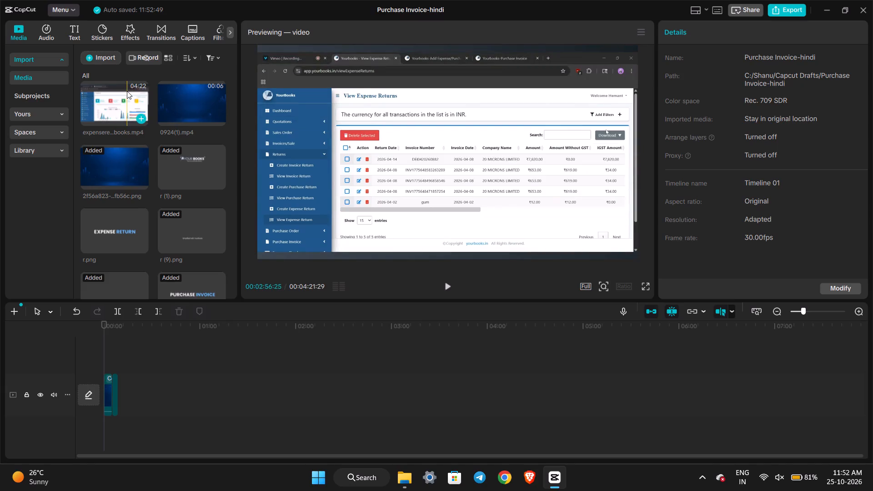
# Delete the expense return video, the 06:00 purchase invoice video, the Expense Return title image r.png and 0924(1).mp4 from the project media.
pyautogui.rightClick(127, 91)
pyautogui.click(139, 119)
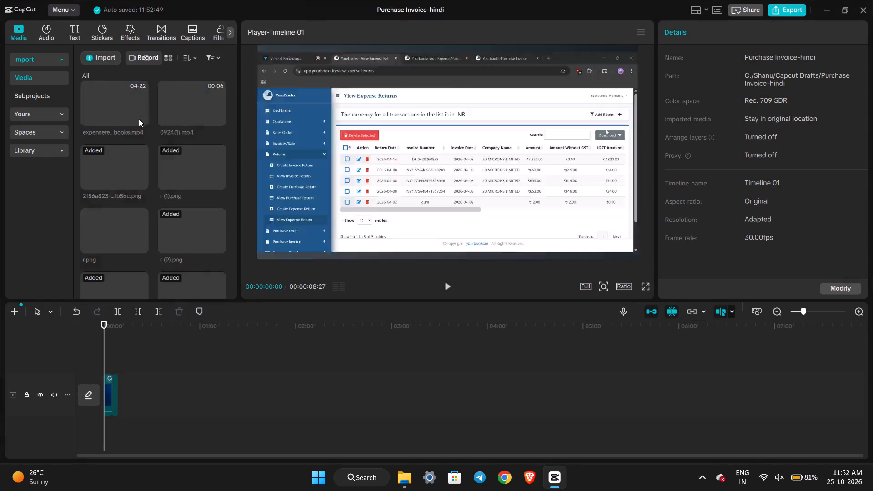
pyautogui.scroll(-4, 139, 119)
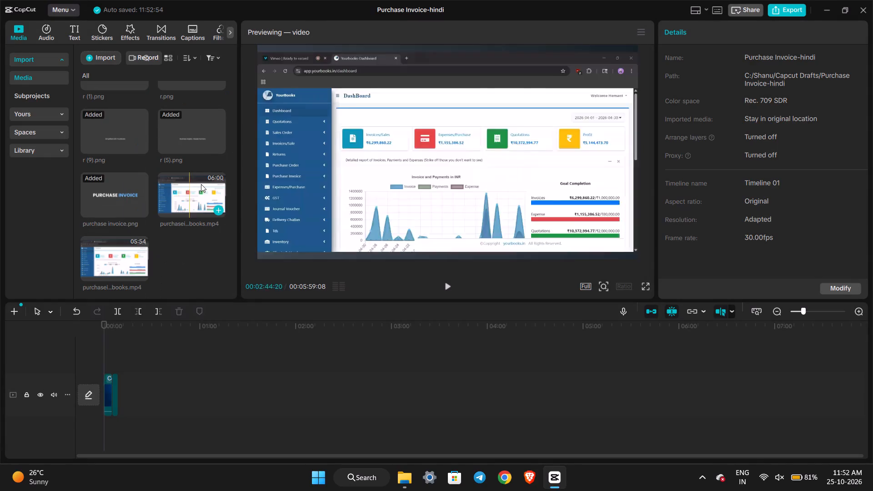
pyautogui.rightClick(203, 184)
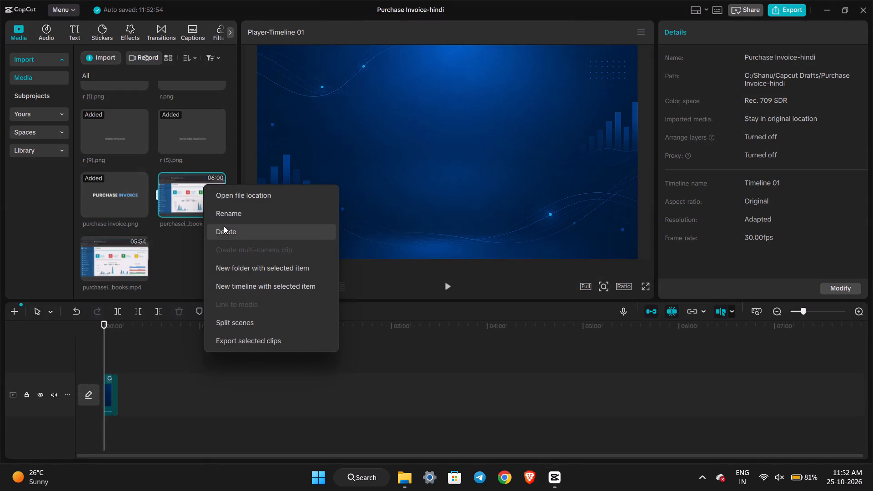
pyautogui.click(224, 226)
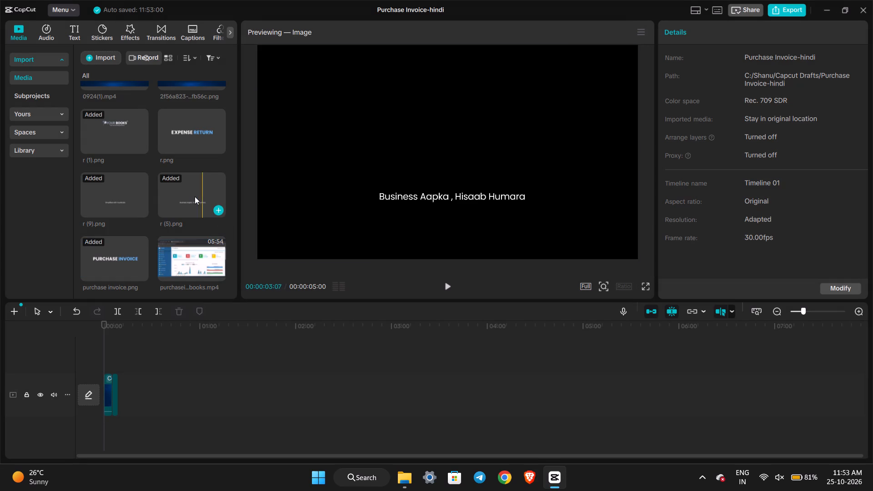
pyautogui.rightClick(180, 134)
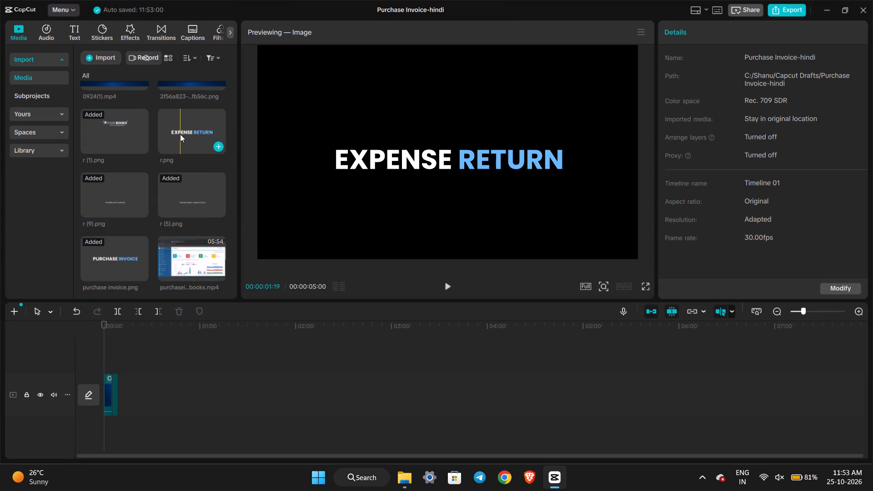
pyautogui.click(225, 164)
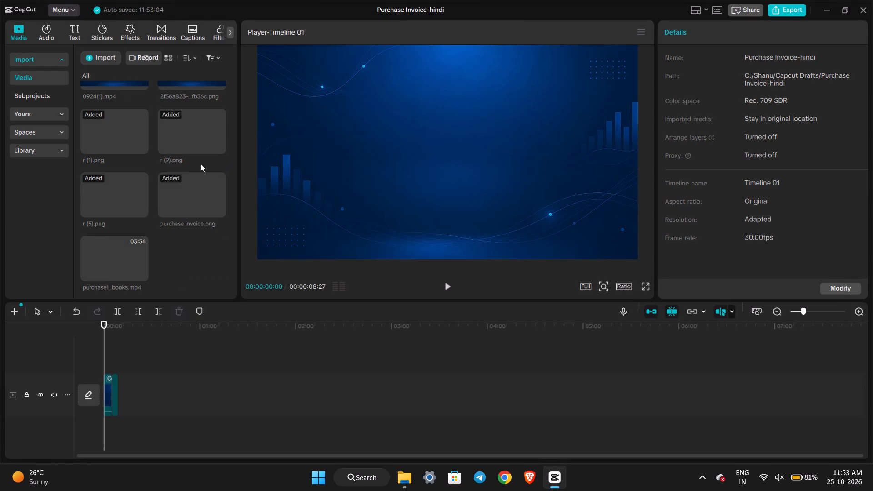
pyautogui.scroll(2, 176, 163)
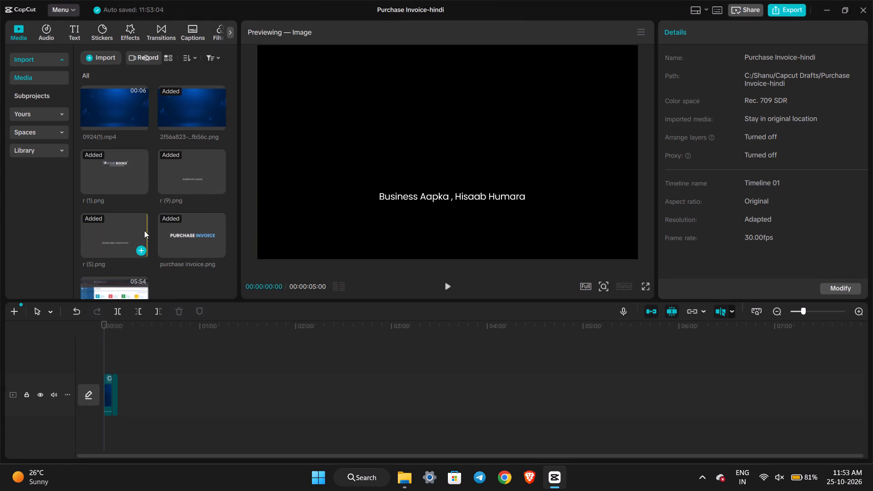
pyautogui.click(137, 106)
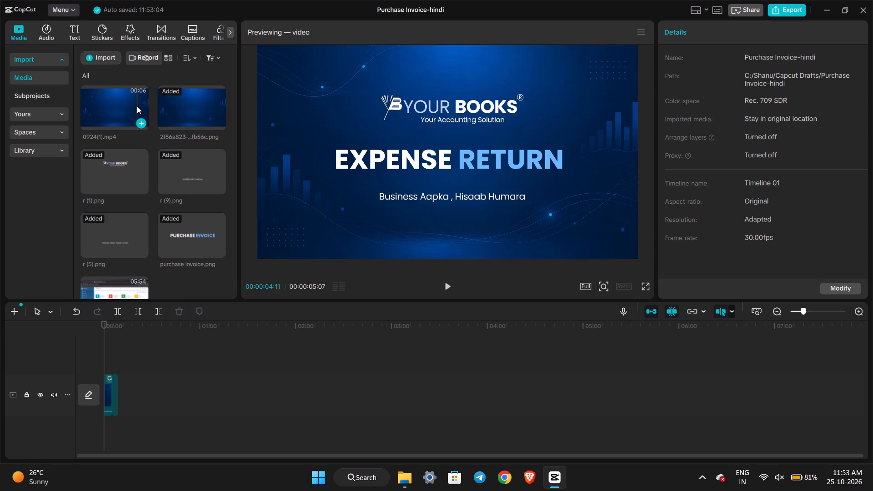
pyautogui.click(116, 103)
pyautogui.rightClick(116, 103)
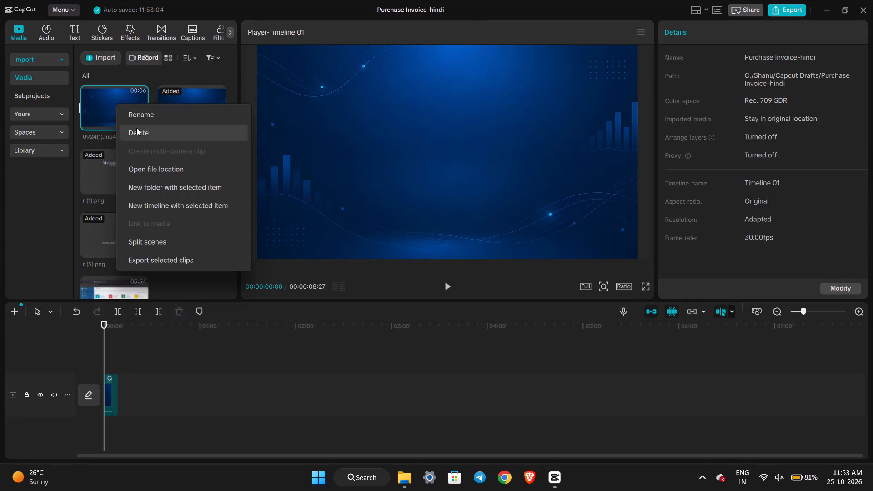
pyautogui.click(141, 133)
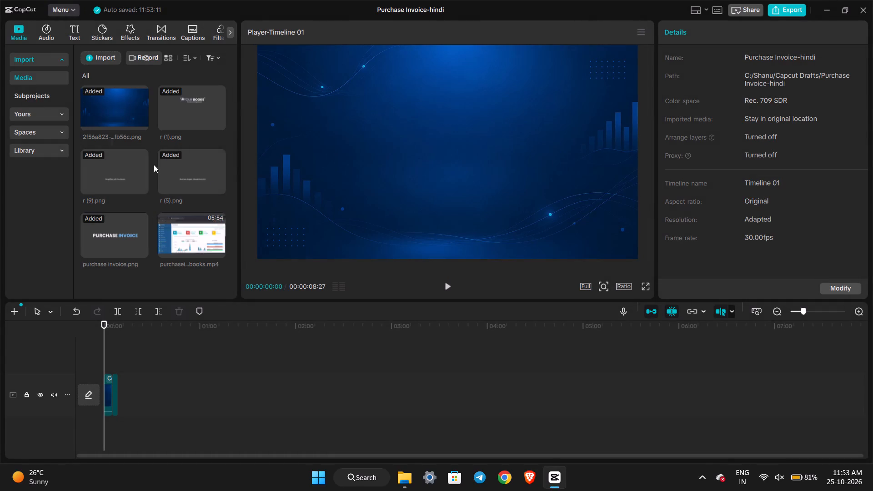
# Place the purchaseinvoice(hindi)_yourbooks.mp4 video on the main track directly after the title clips.
pyautogui.moveTo(171, 228); pyautogui.dragTo(103, 386)
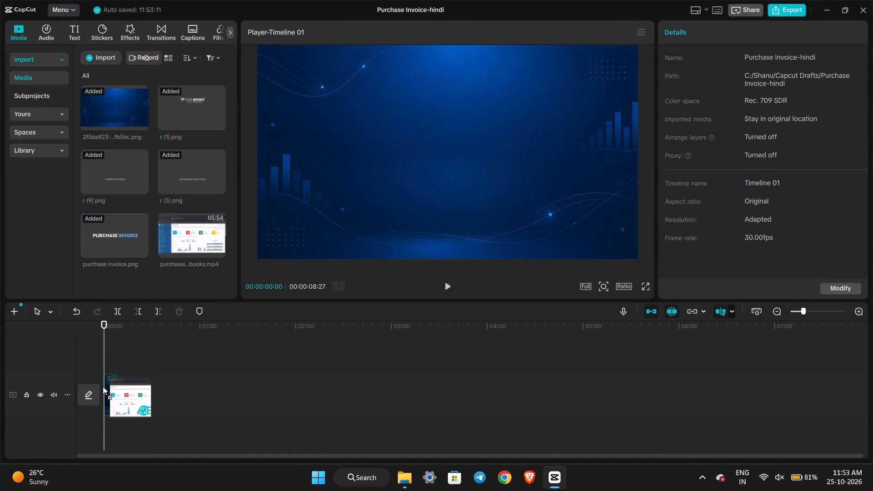
pyautogui.moveTo(103, 386); pyautogui.dragTo(119, 390)
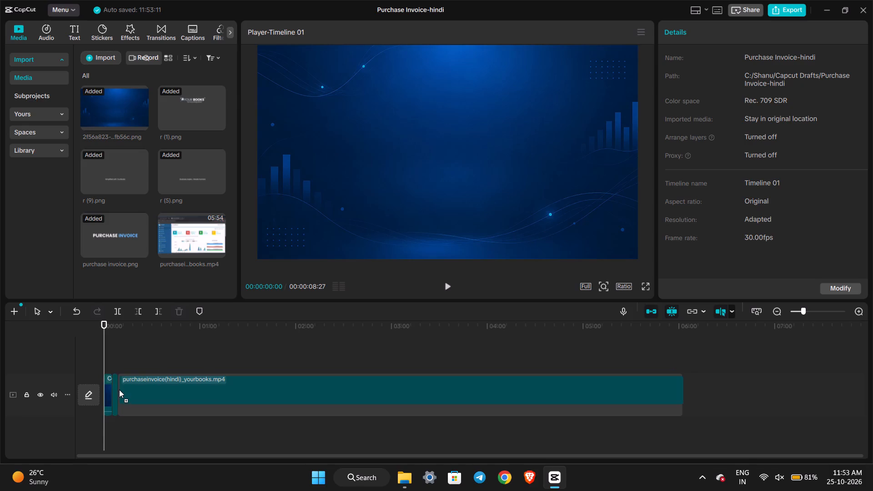
pyautogui.moveTo(119, 390); pyautogui.dragTo(120, 389)
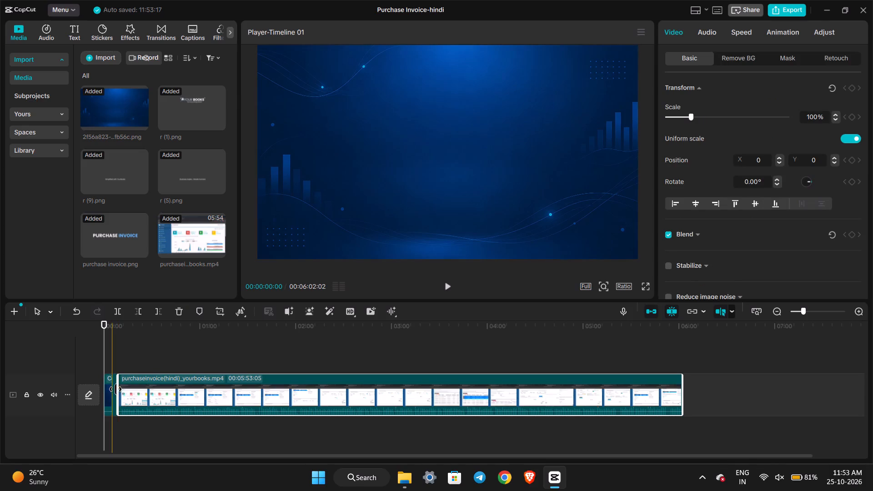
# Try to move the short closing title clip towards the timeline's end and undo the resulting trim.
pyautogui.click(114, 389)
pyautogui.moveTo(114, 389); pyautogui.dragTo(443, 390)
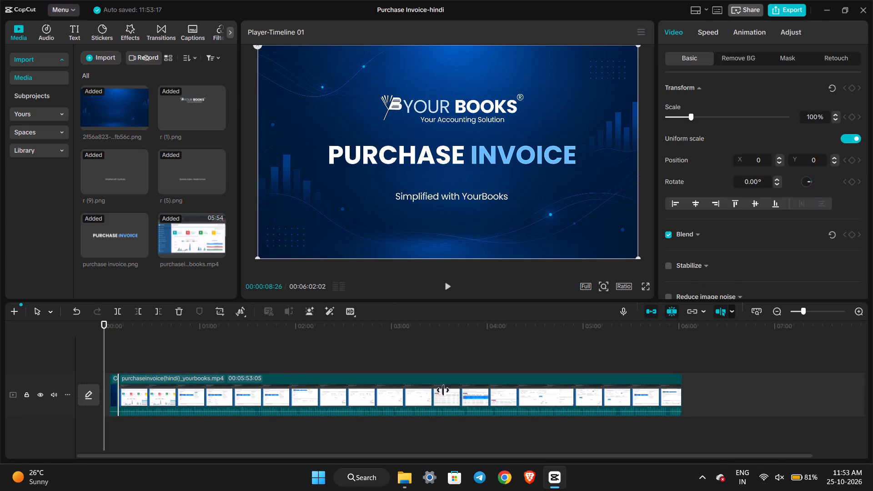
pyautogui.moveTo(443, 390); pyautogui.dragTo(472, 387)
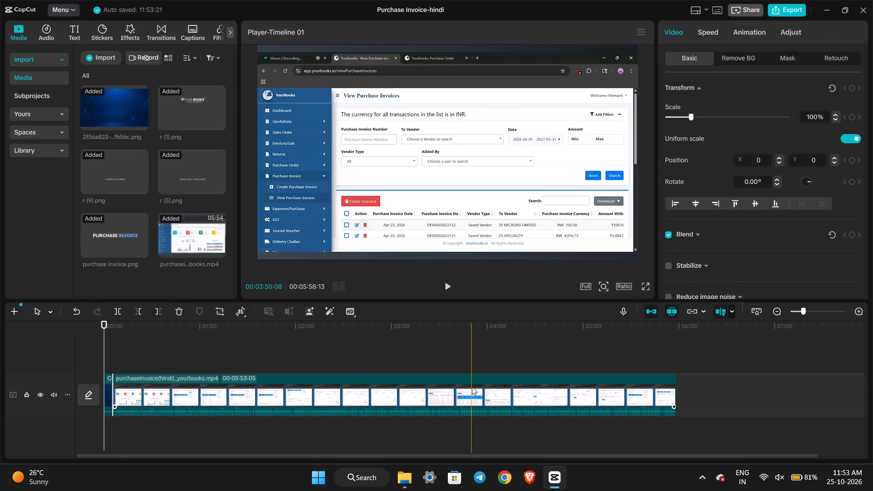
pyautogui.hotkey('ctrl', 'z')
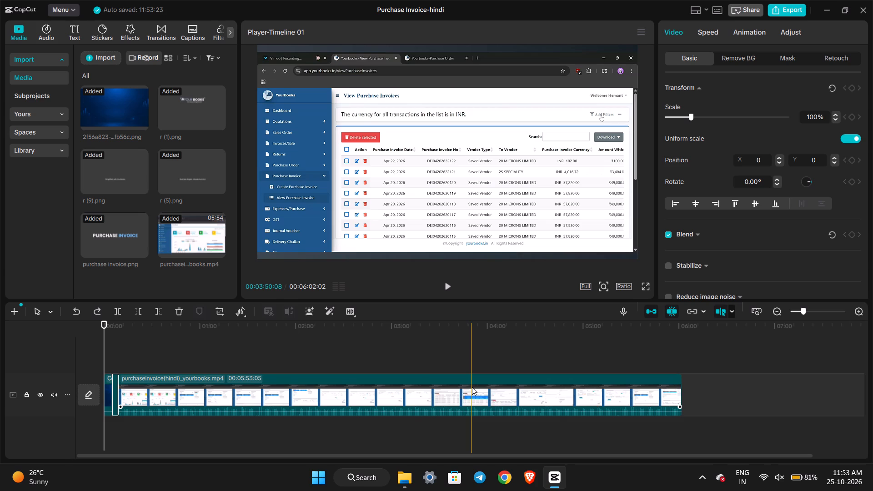
# Move the short closing title clip from before the Hindi video to the end of the main track.
pyautogui.keyDown('ctrl'); pyautogui.scroll(8, 326, 351); pyautogui.keyUp('ctrl')
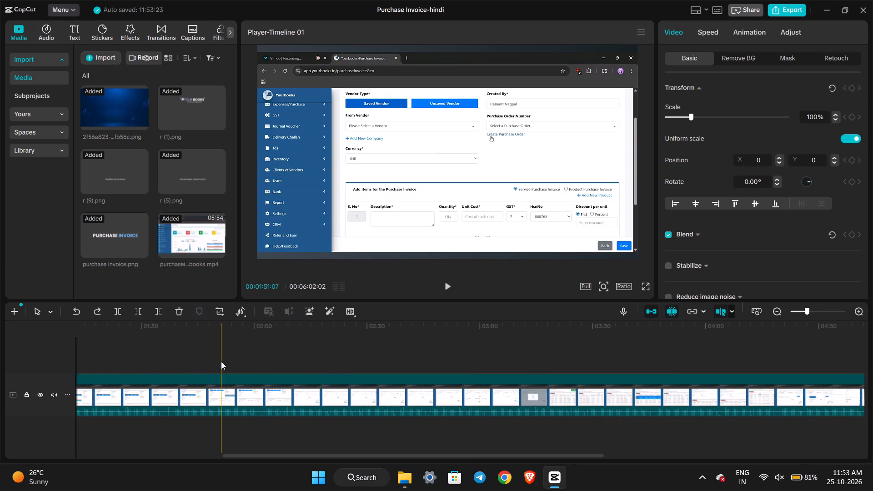
pyautogui.hscroll(11, 221, 361)
pyautogui.moveTo(130, 395); pyautogui.dragTo(692, 387)
pyautogui.hscroll(2, 394, 371)
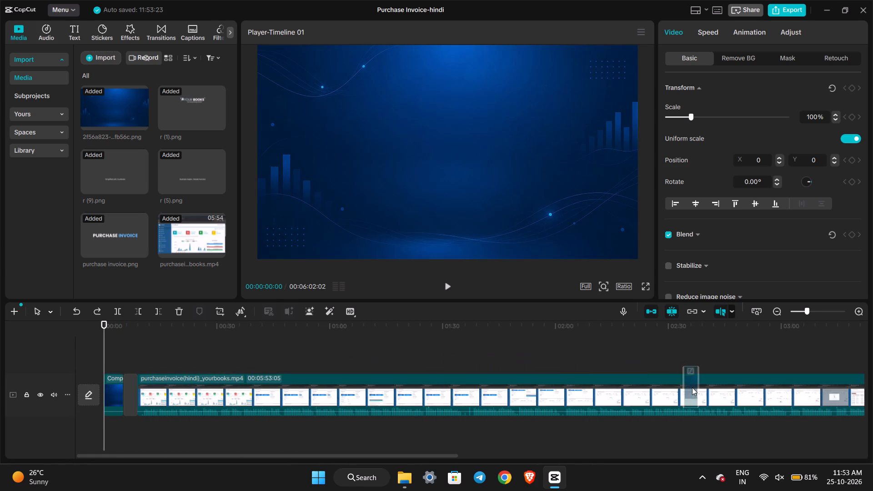
pyautogui.moveTo(692, 387); pyautogui.dragTo(872, 401)
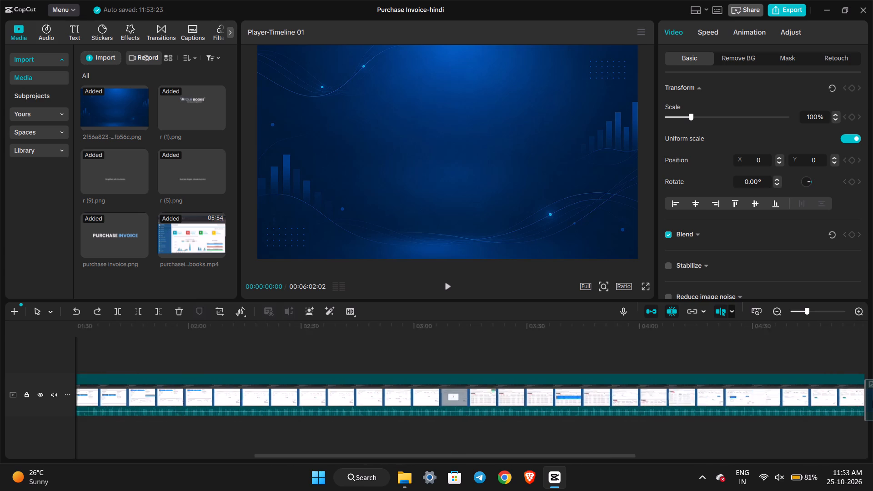
pyautogui.moveTo(872, 401); pyautogui.dragTo(623, 393)
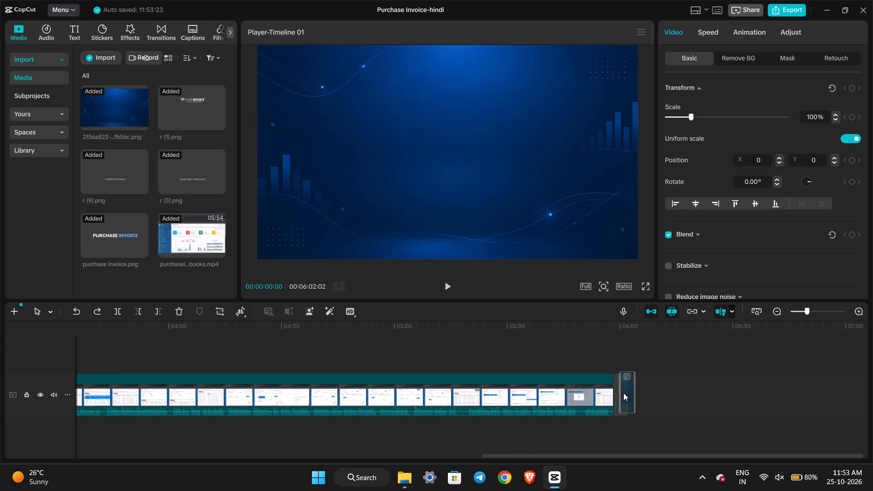
pyautogui.moveTo(623, 393); pyautogui.dragTo(621, 393)
pyautogui.click(582, 362)
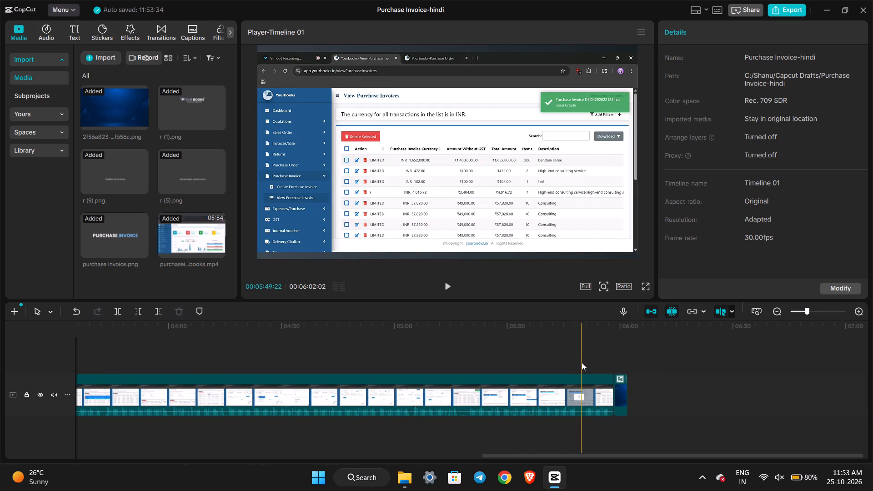
# Extract the audio from the purchaseinvoice(hindi)_yourbooks.mp4 clip on the main track.
pyautogui.hscroll(14, 582, 362)
pyautogui.click(479, 403)
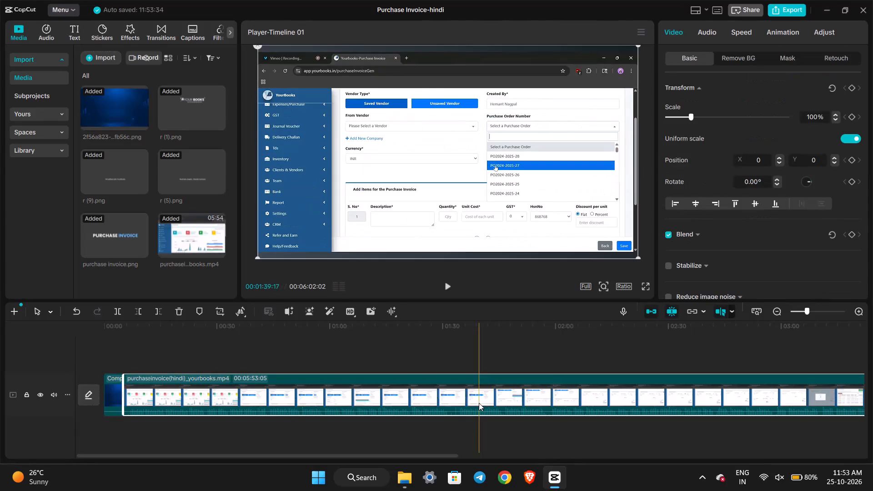
pyautogui.rightClick(479, 403)
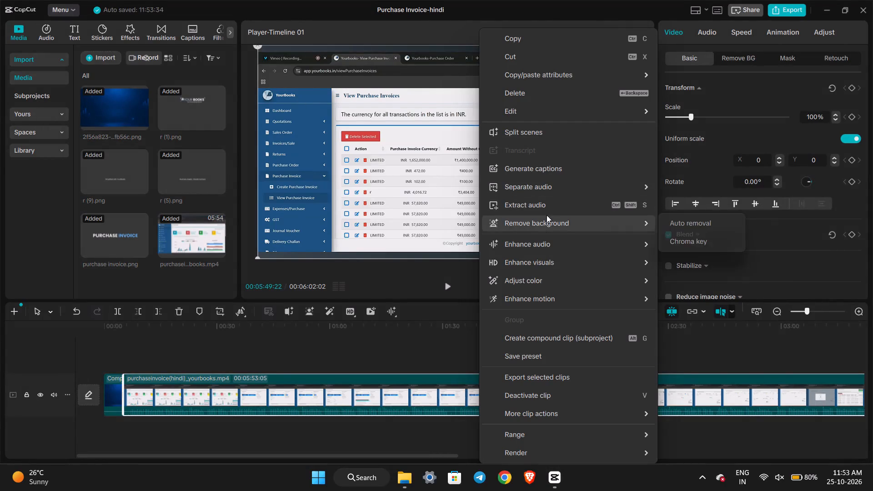
pyautogui.click(546, 201)
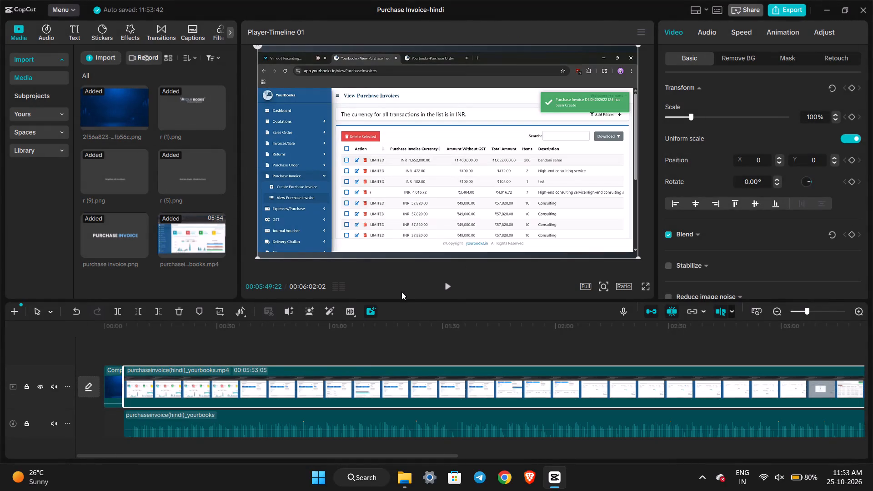
# Play the opening from the title clip into the Hindi footage to check where the narration starts.
pyautogui.keyDown('ctrl'); pyautogui.scroll(7, 396, 290); pyautogui.keyUp('ctrl')
pyautogui.keyDown('ctrl'); pyautogui.scroll(6, 350, 329); pyautogui.keyUp('ctrl')
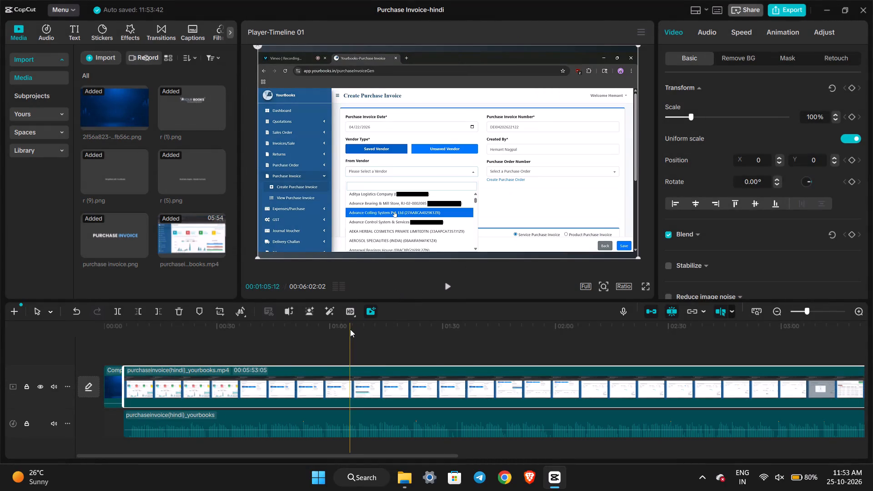
pyautogui.click(111, 340)
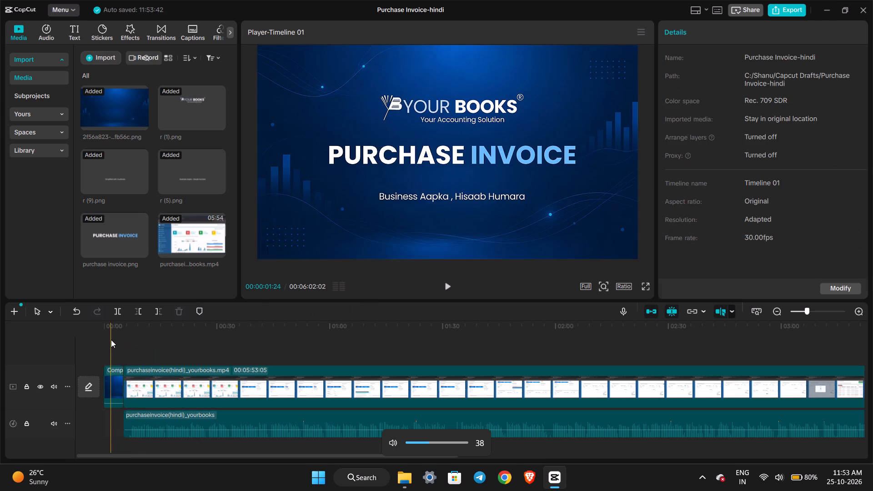
pyautogui.click(452, 283)
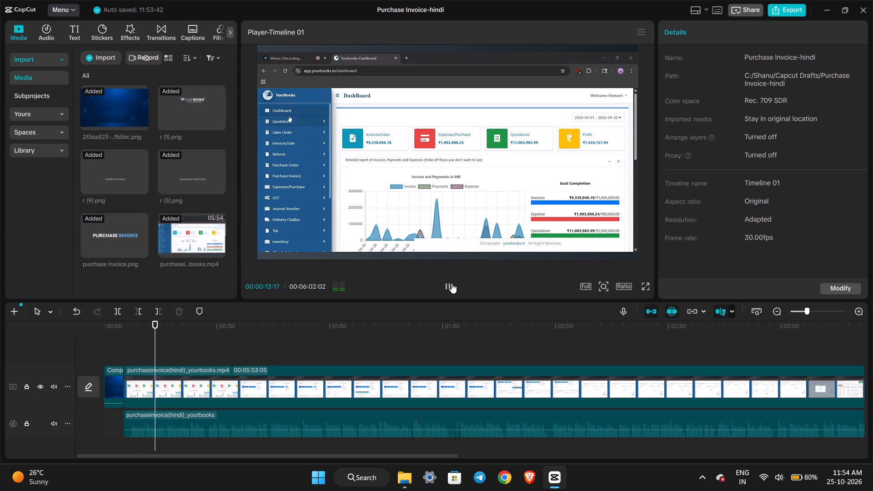
pyautogui.click(452, 283)
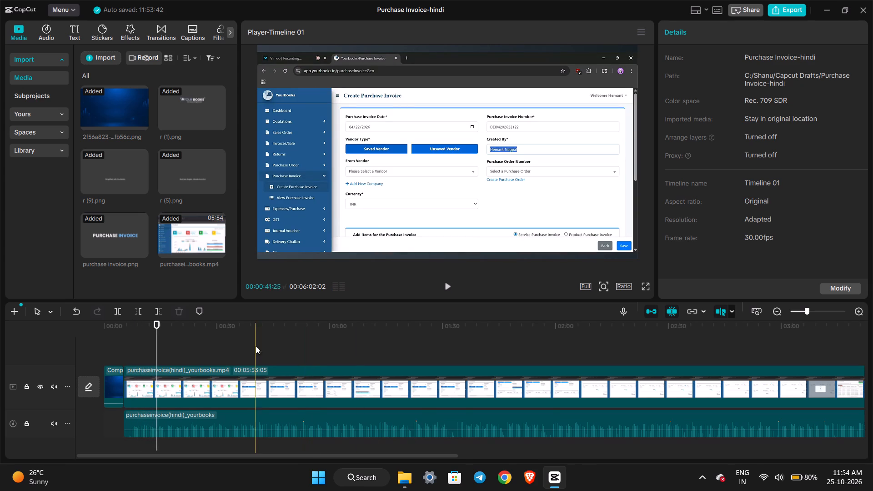
pyautogui.keyDown('ctrl'); pyautogui.scroll(6, 254, 345); pyautogui.keyUp('ctrl')
pyautogui.hscroll(9, 254, 345)
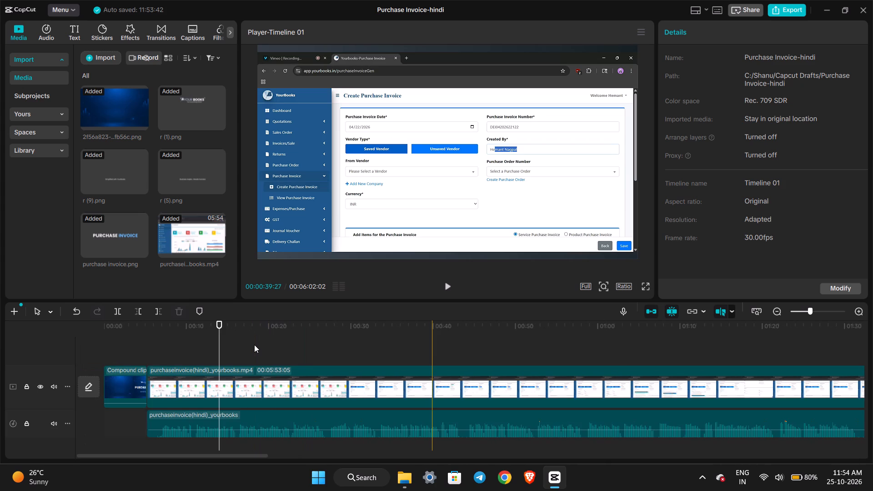
pyautogui.hscroll(1, 254, 345)
pyautogui.keyDown('ctrl'); pyautogui.scroll(2, 254, 345); pyautogui.keyUp('ctrl')
pyautogui.hscroll(15, 254, 345)
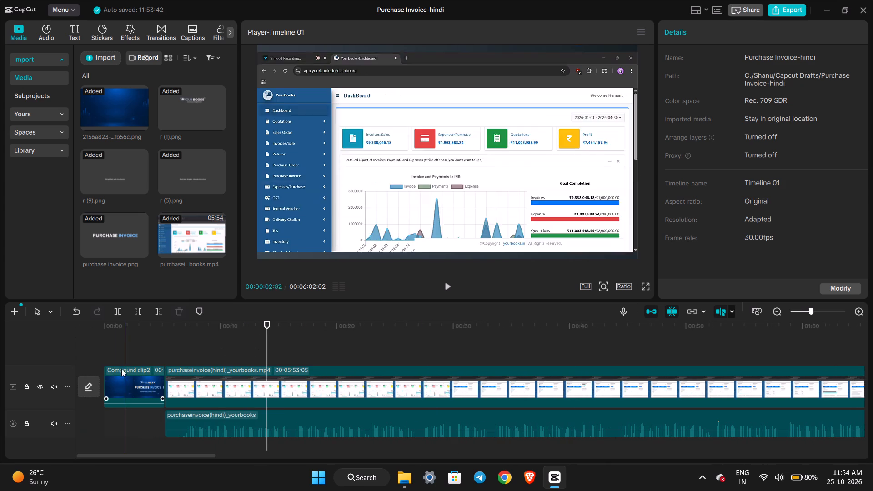
pyautogui.click(105, 342)
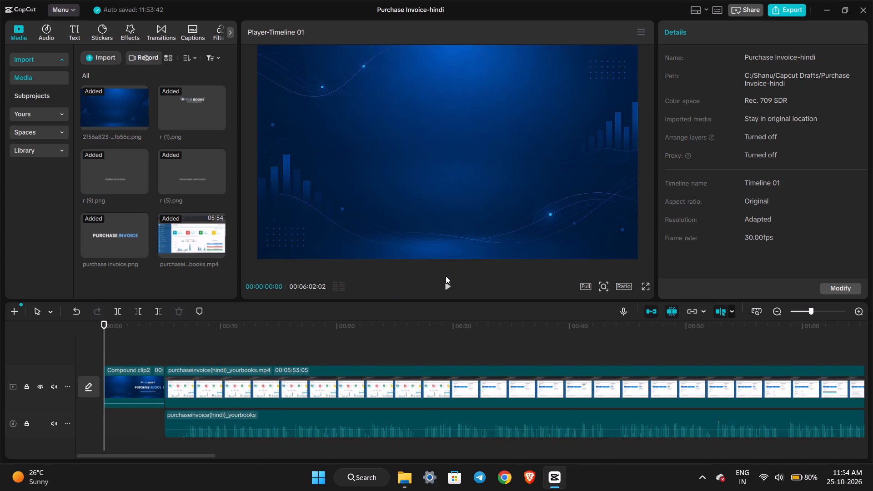
pyautogui.click(446, 283)
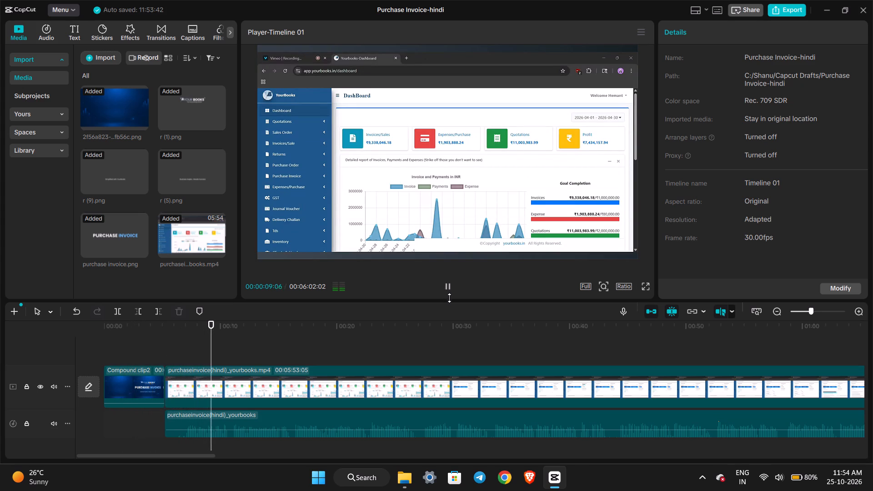
pyautogui.click(447, 284)
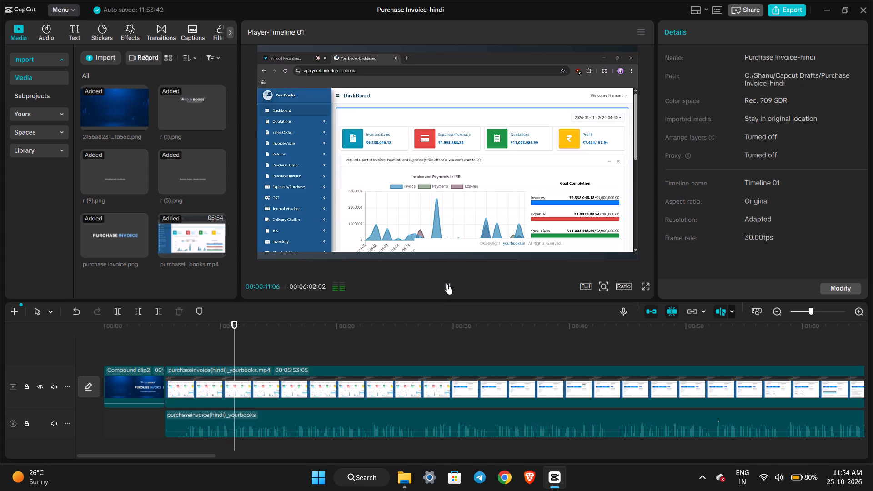
pyautogui.click(231, 327)
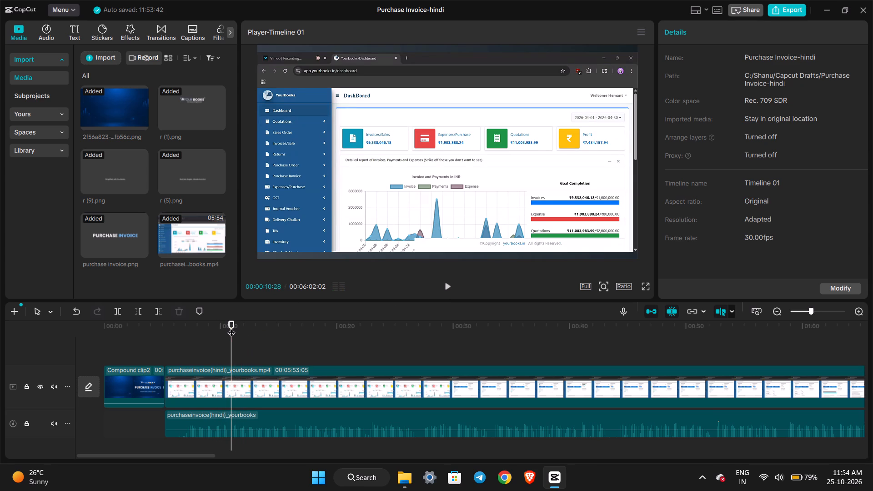
# Move the extracted Hindi audio clip back to the very start of the timeline, beneath the title clip.
pyautogui.moveTo(214, 412); pyautogui.dragTo(168, 408)
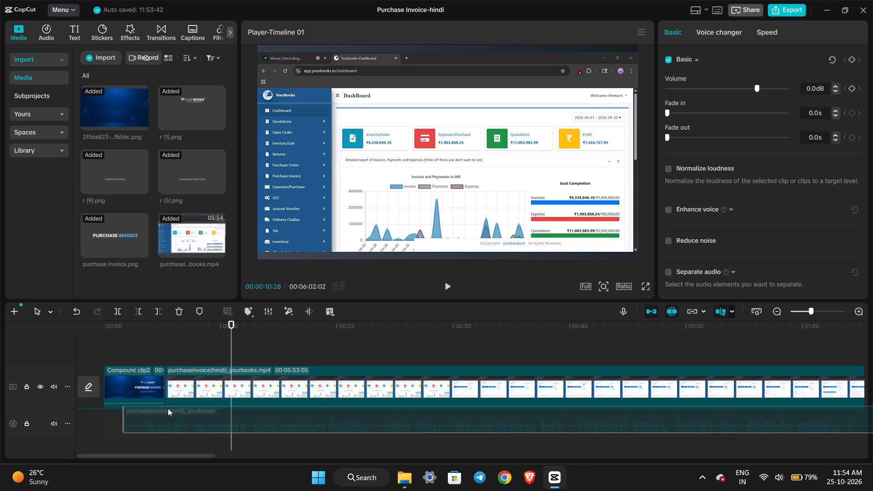
pyautogui.moveTo(168, 408); pyautogui.dragTo(155, 411)
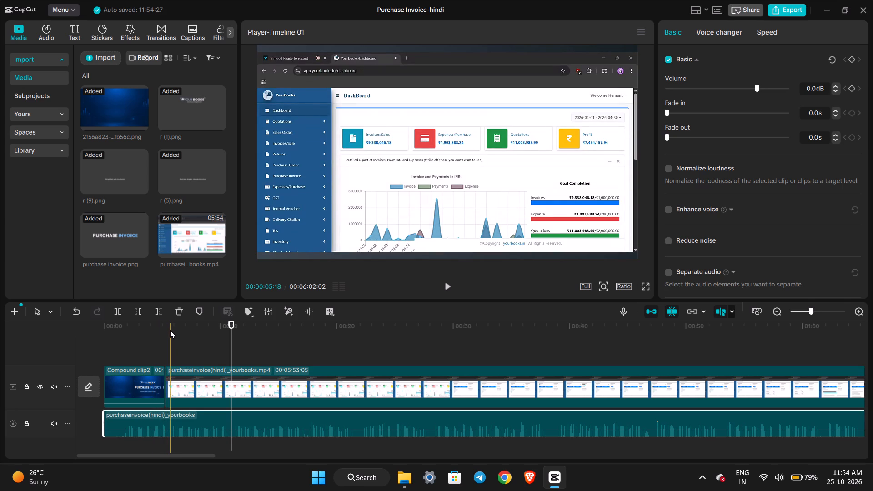
# Split the extracted Hindi audio at 00:00:05:20, just after the title clip ends.
pyautogui.click(170, 331)
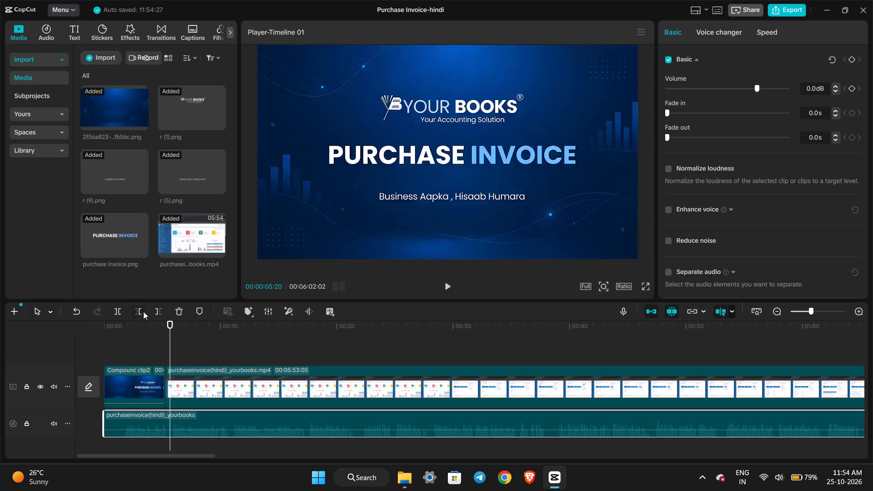
pyautogui.click(124, 312)
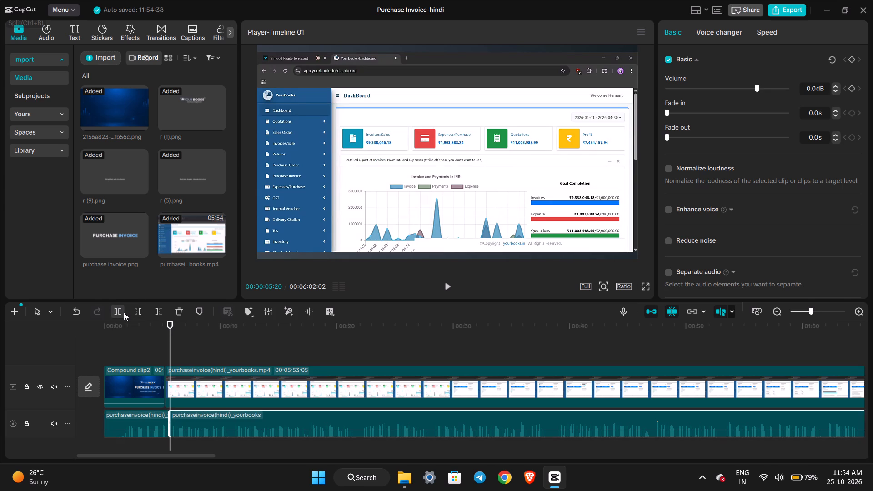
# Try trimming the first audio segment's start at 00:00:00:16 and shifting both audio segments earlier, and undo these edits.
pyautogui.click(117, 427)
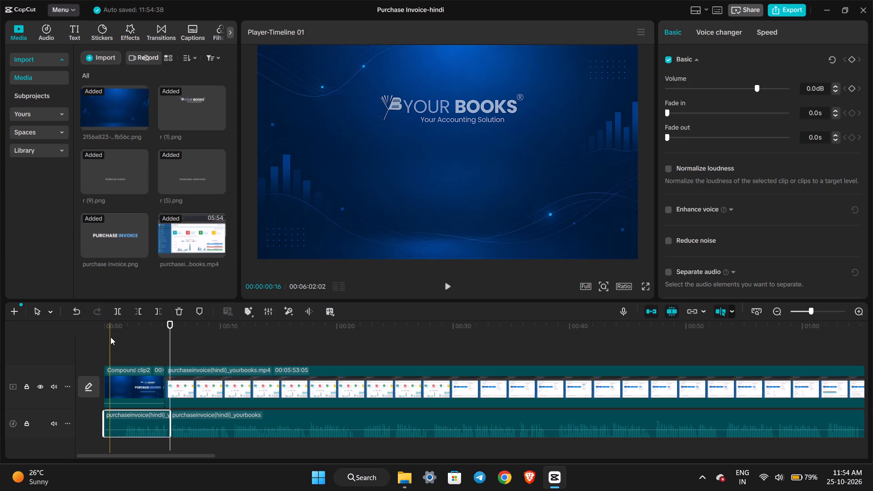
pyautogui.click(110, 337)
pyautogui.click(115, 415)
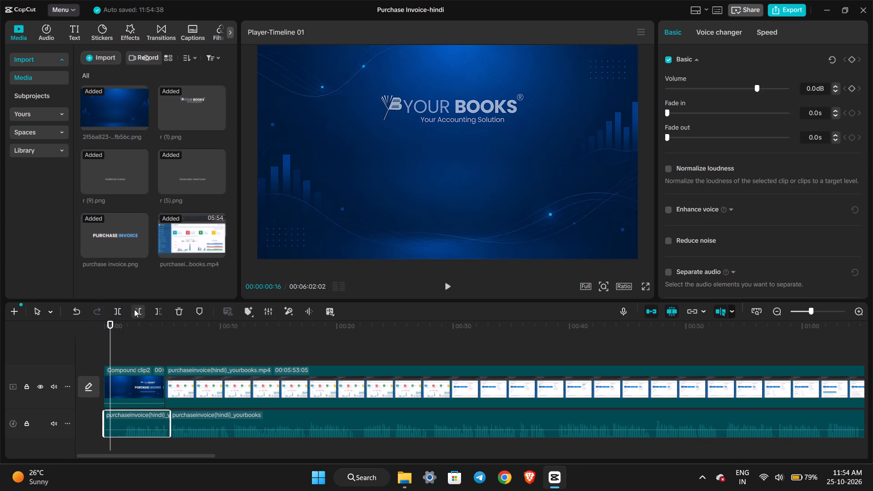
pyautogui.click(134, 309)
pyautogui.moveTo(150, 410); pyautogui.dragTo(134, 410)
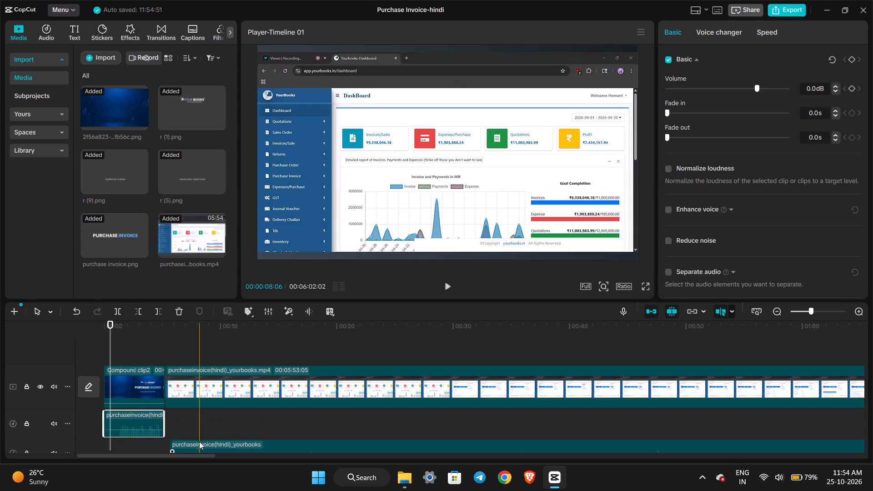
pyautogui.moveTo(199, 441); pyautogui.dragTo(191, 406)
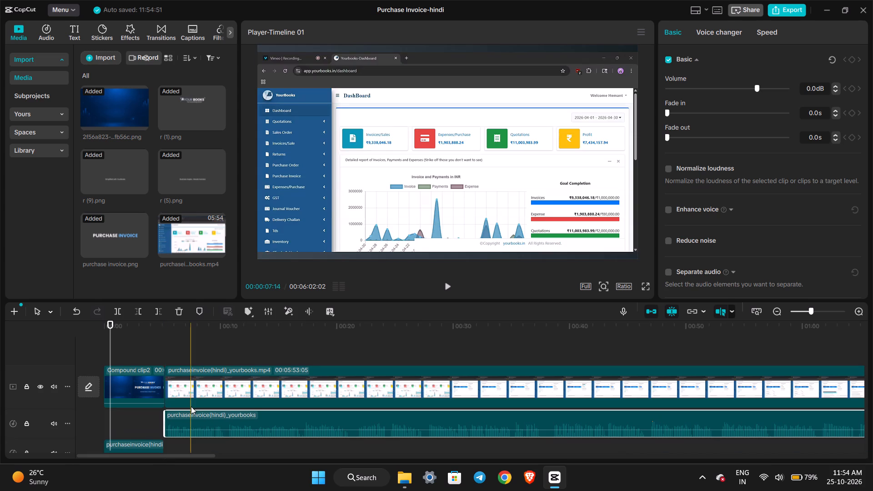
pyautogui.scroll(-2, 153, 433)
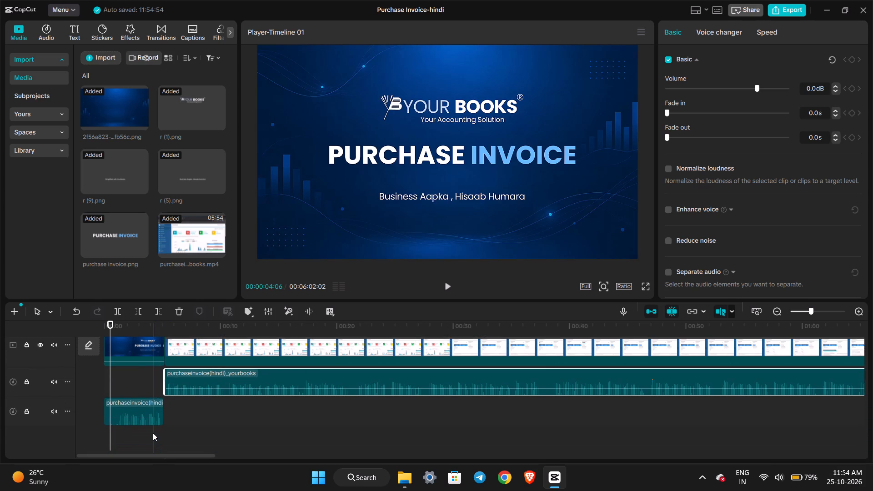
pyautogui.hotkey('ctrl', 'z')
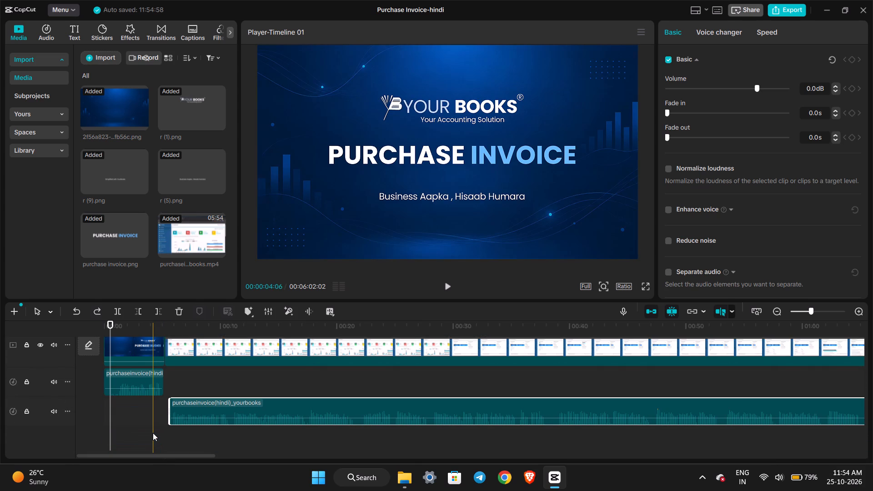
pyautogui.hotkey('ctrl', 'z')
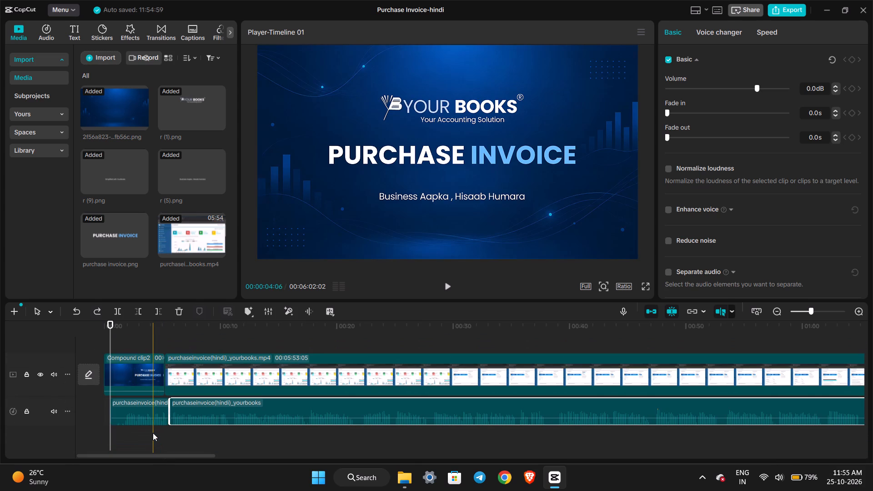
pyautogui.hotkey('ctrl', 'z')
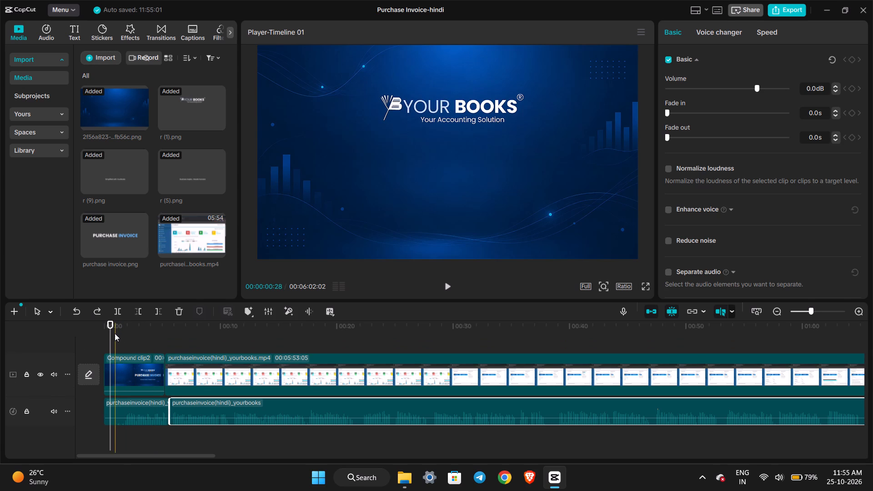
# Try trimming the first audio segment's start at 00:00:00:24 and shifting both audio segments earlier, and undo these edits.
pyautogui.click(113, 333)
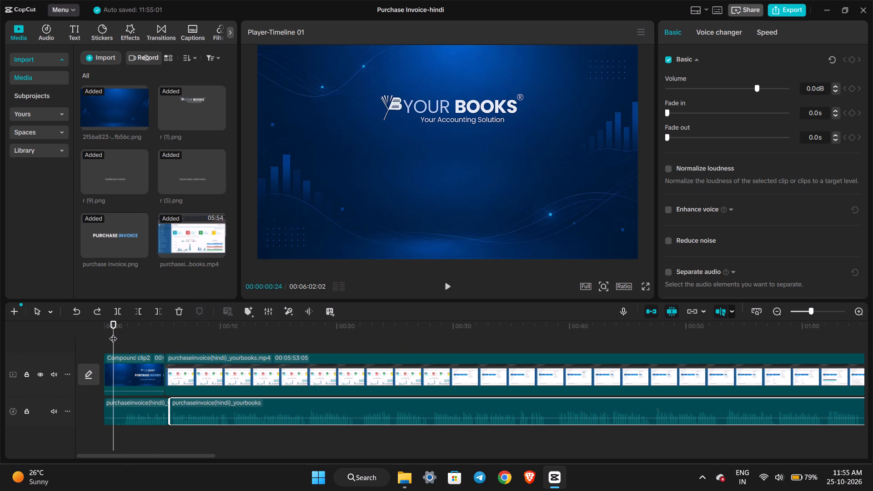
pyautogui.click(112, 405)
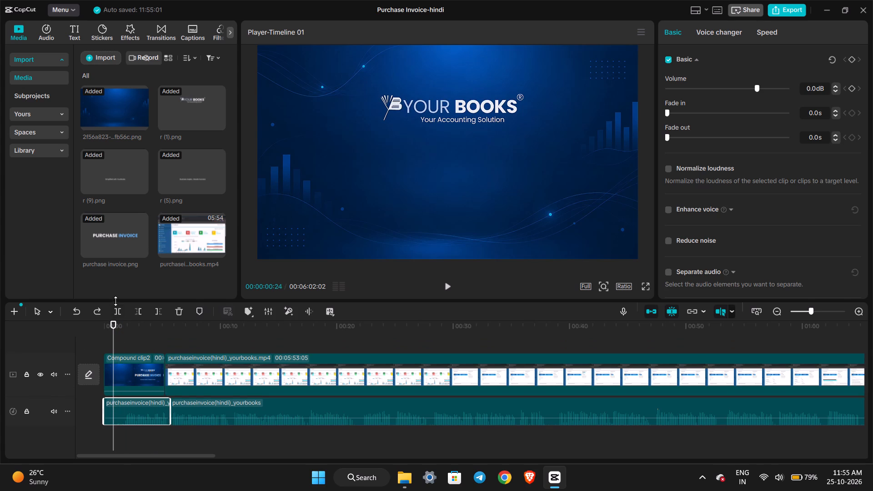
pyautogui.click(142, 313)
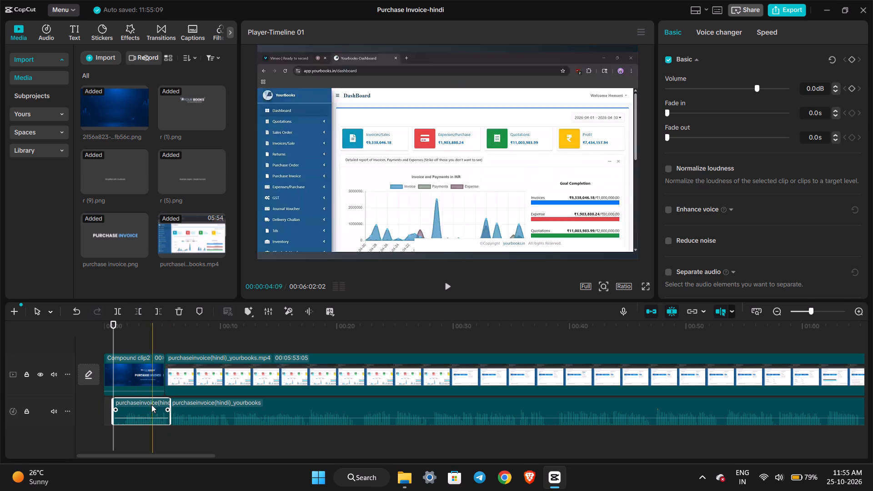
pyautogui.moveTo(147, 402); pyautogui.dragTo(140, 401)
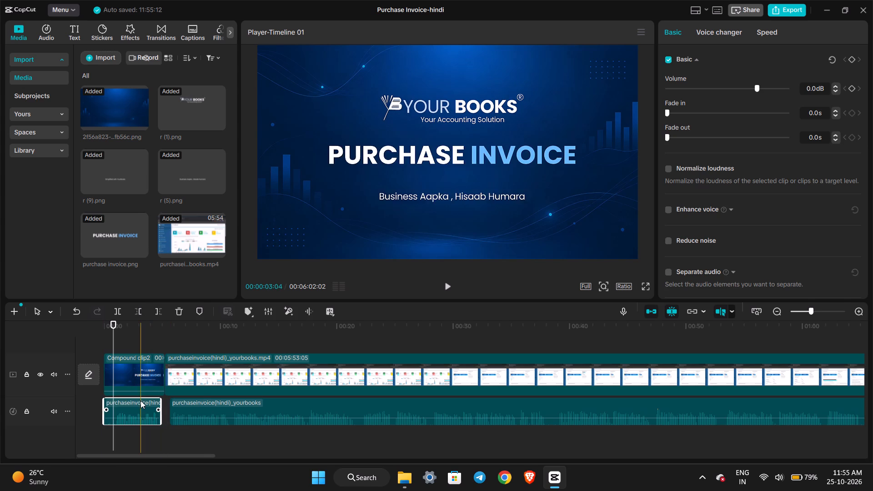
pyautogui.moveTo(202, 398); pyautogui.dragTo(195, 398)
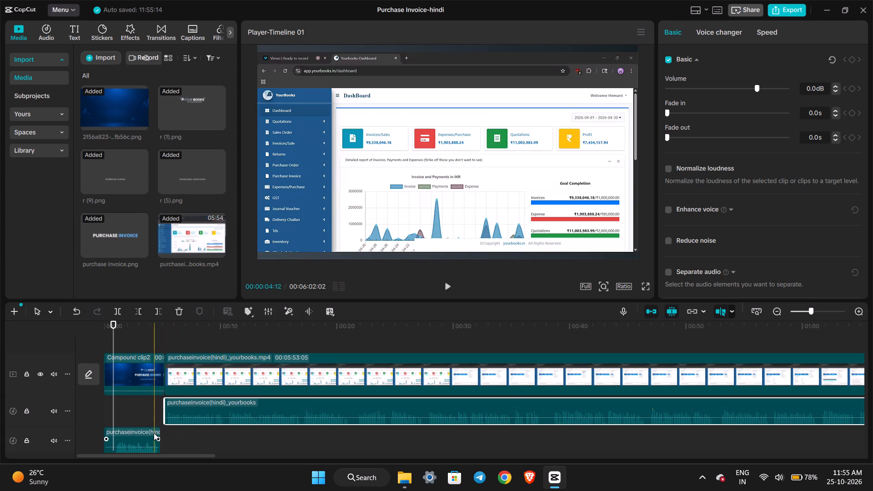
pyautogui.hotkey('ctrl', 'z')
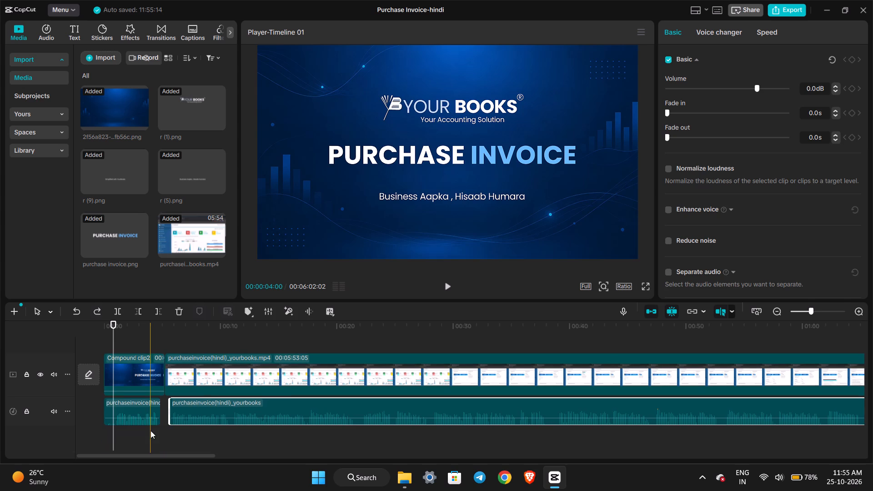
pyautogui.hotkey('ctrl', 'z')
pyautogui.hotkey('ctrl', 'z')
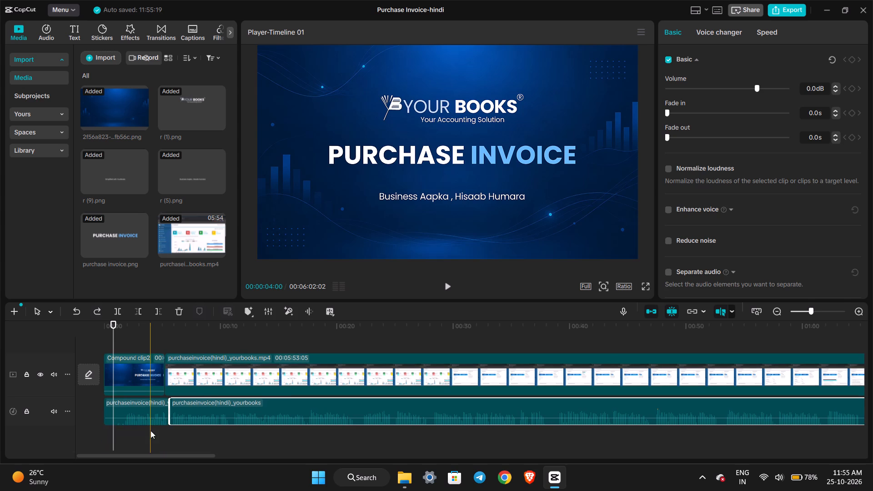
# Trim away the part of the short first audio segment before 00:00:00:28.
pyautogui.click(117, 335)
pyautogui.click(115, 331)
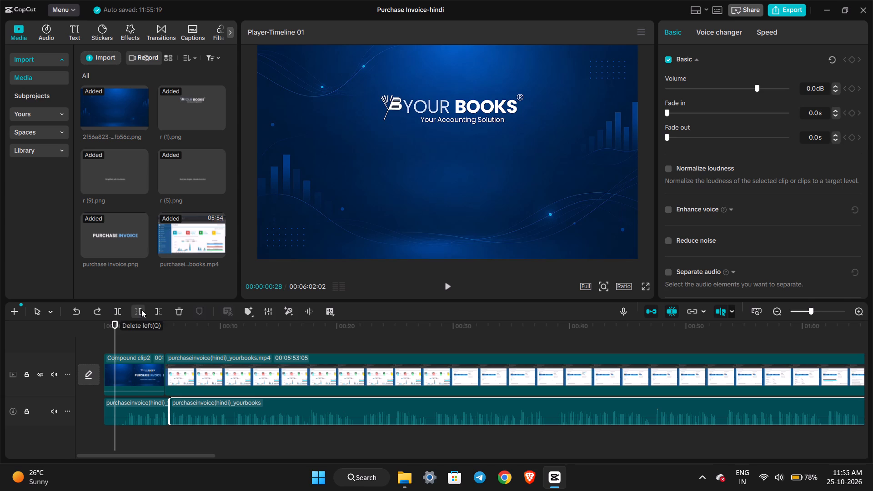
pyautogui.click(121, 406)
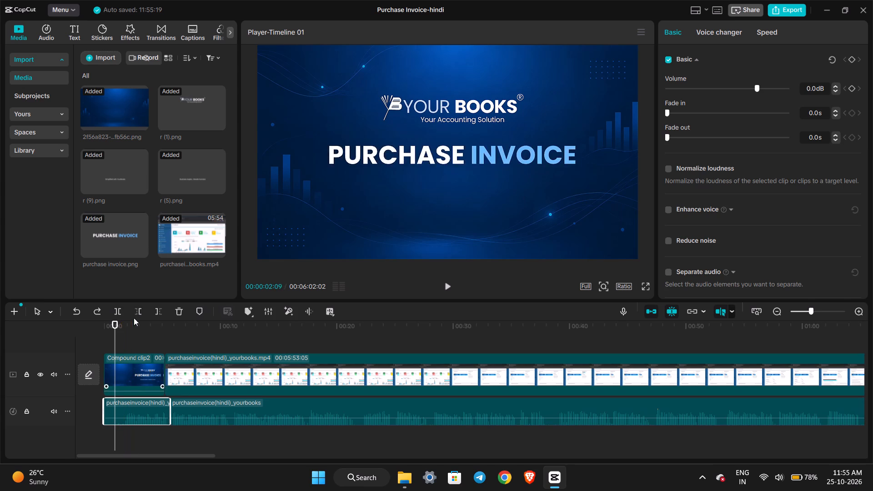
pyautogui.click(140, 311)
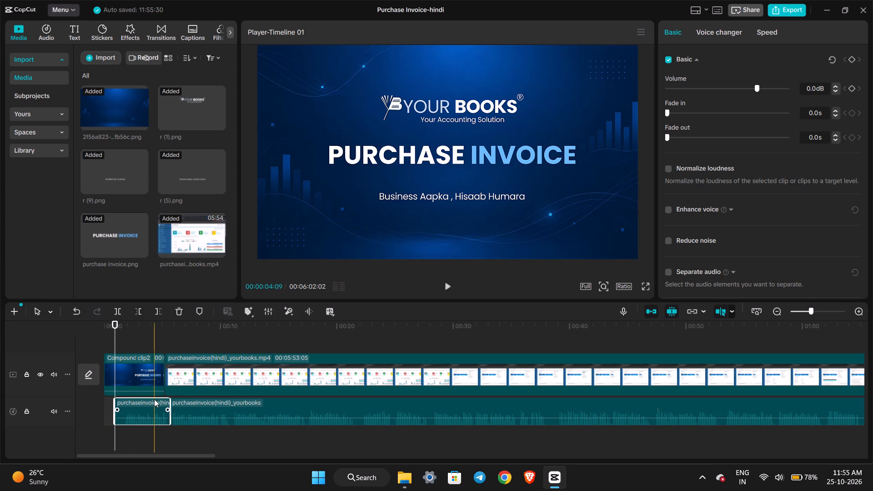
# Move the first audio segment to the timeline start and the second to the start of the screen footage, and play back the opening.
pyautogui.moveTo(154, 399); pyautogui.dragTo(141, 398)
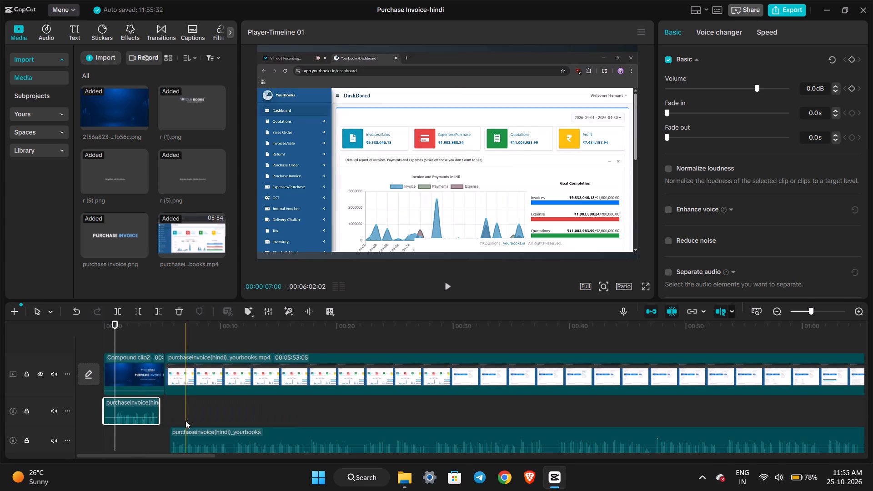
pyautogui.moveTo(189, 429); pyautogui.dragTo(184, 401)
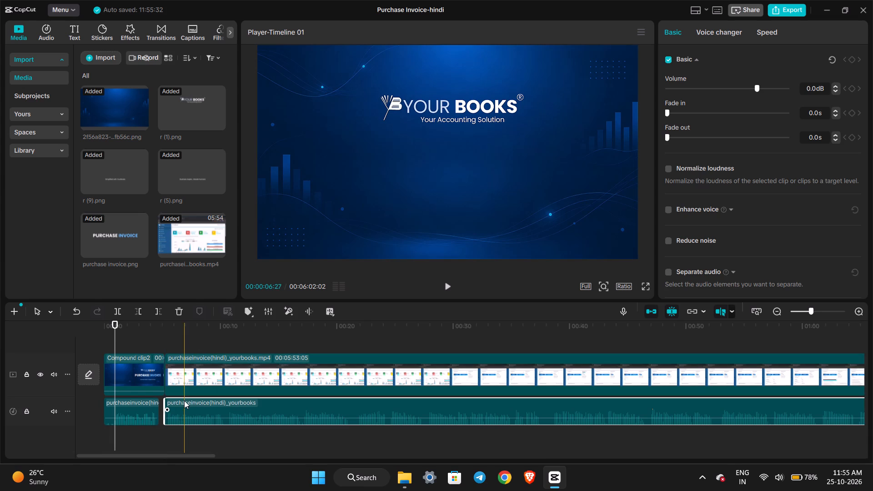
pyautogui.click(163, 336)
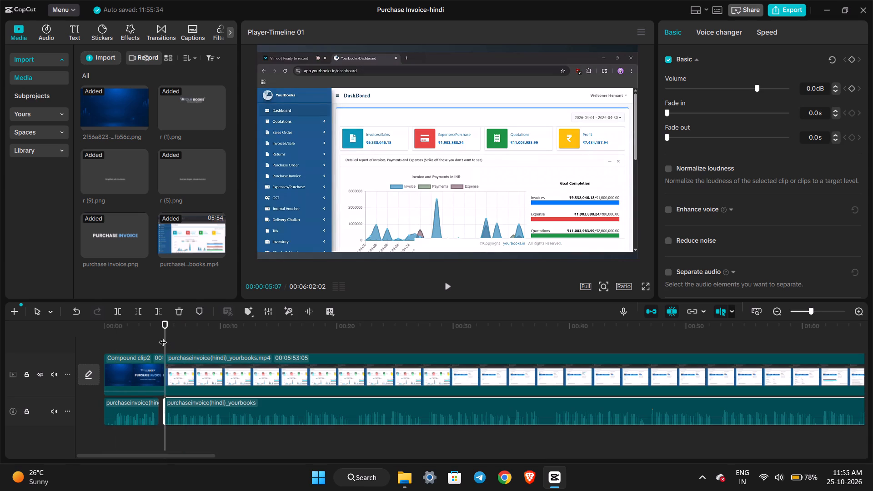
pyautogui.click(107, 328)
pyautogui.press('space')
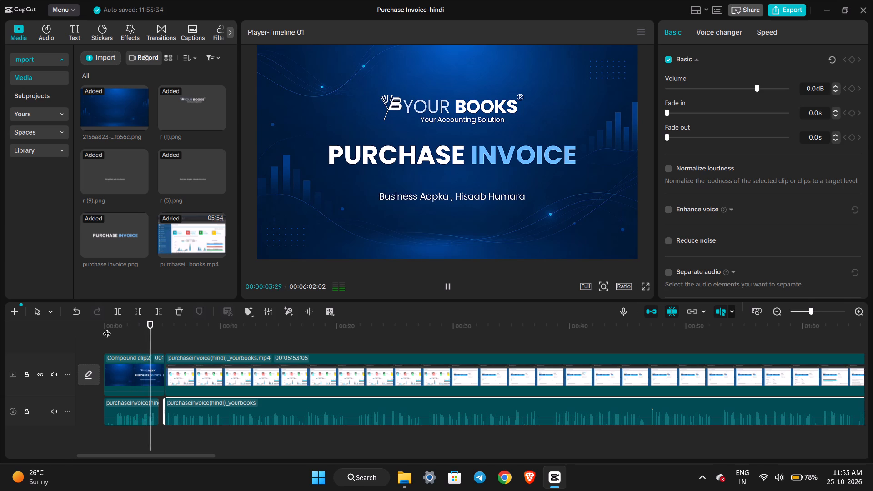
pyautogui.press('space')
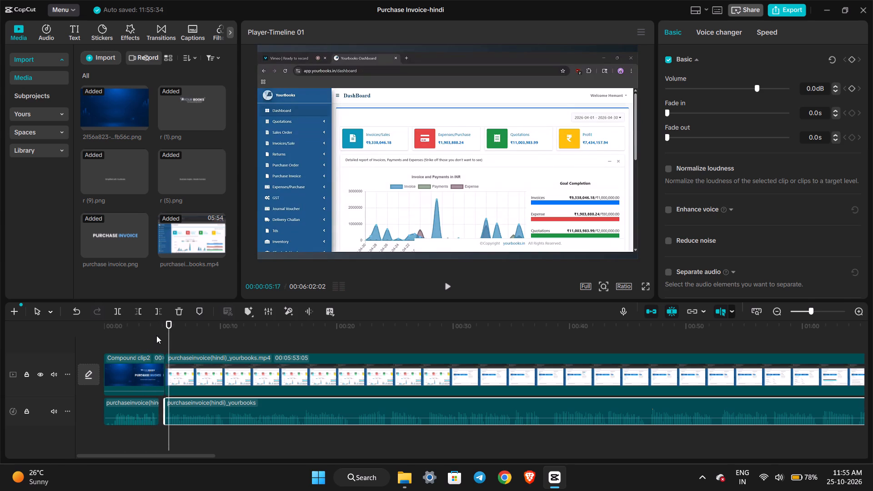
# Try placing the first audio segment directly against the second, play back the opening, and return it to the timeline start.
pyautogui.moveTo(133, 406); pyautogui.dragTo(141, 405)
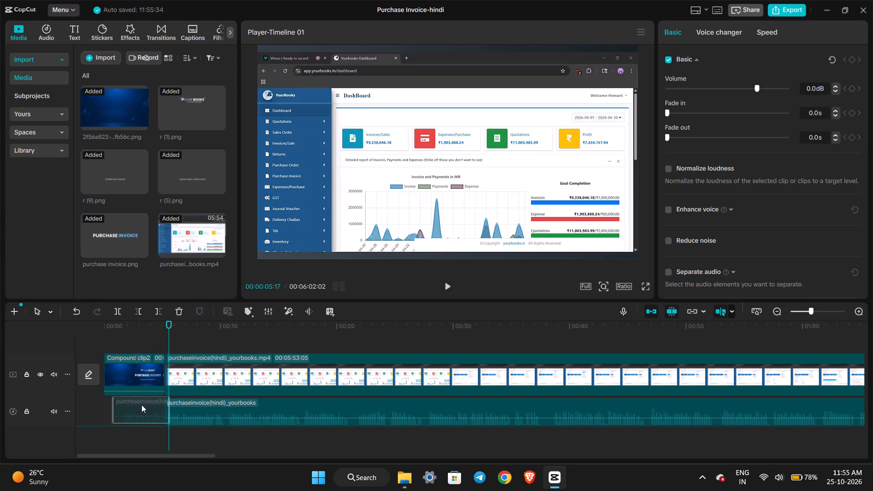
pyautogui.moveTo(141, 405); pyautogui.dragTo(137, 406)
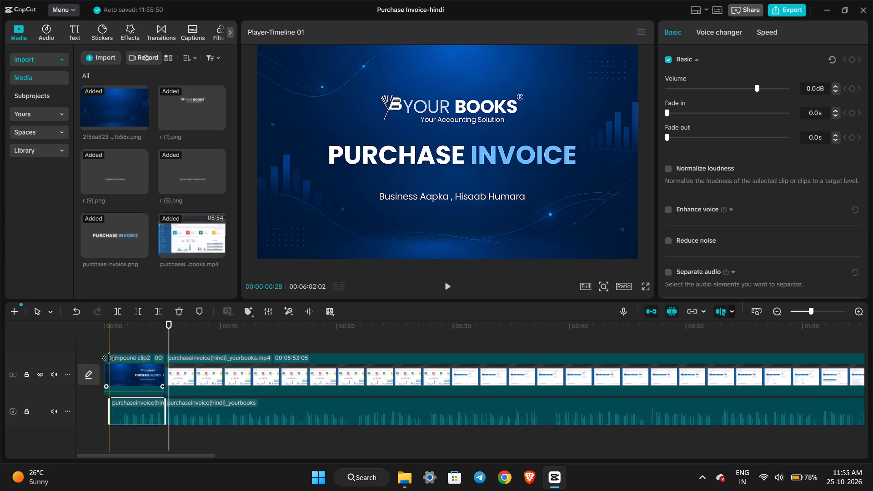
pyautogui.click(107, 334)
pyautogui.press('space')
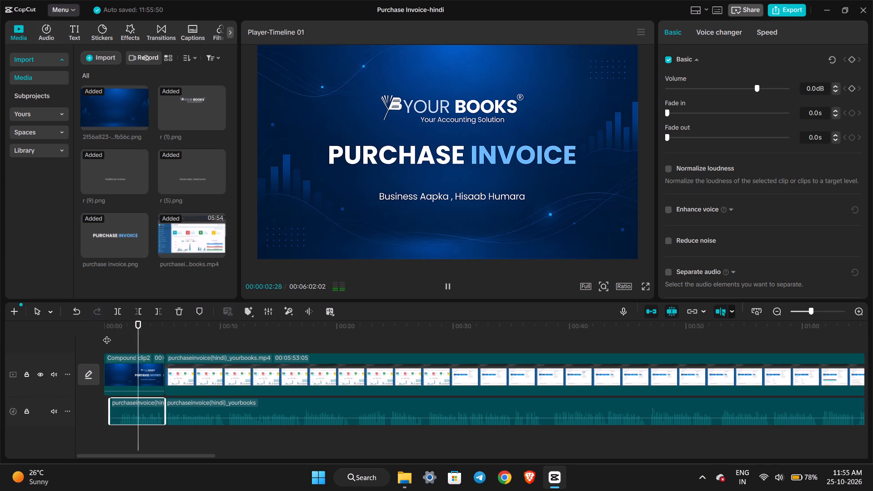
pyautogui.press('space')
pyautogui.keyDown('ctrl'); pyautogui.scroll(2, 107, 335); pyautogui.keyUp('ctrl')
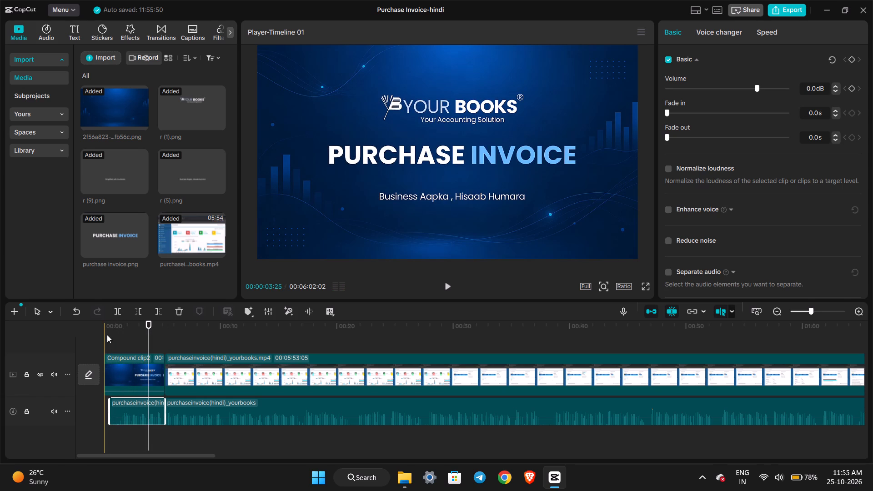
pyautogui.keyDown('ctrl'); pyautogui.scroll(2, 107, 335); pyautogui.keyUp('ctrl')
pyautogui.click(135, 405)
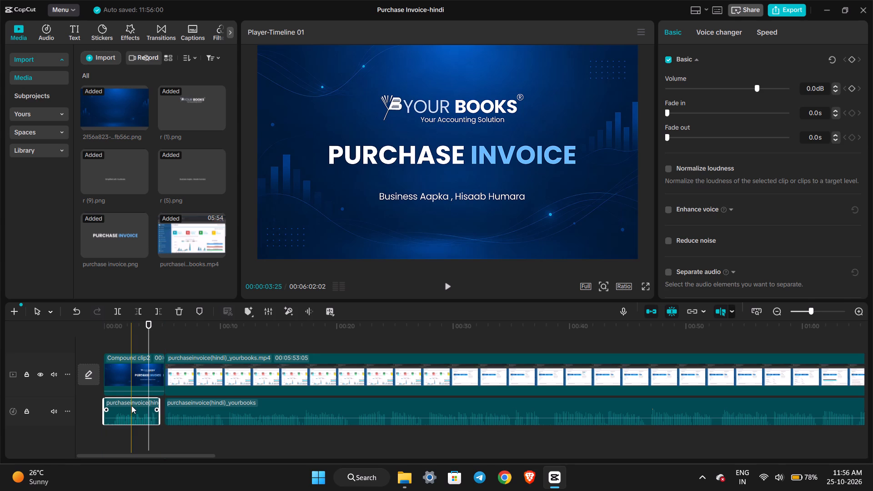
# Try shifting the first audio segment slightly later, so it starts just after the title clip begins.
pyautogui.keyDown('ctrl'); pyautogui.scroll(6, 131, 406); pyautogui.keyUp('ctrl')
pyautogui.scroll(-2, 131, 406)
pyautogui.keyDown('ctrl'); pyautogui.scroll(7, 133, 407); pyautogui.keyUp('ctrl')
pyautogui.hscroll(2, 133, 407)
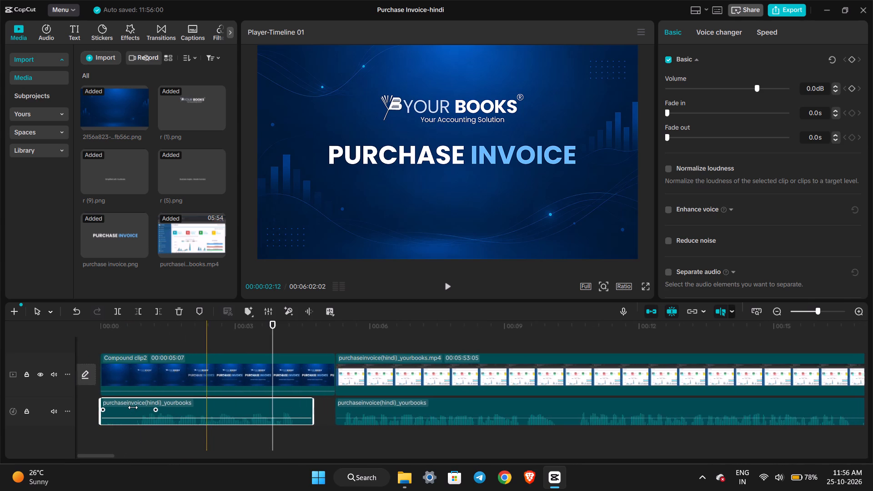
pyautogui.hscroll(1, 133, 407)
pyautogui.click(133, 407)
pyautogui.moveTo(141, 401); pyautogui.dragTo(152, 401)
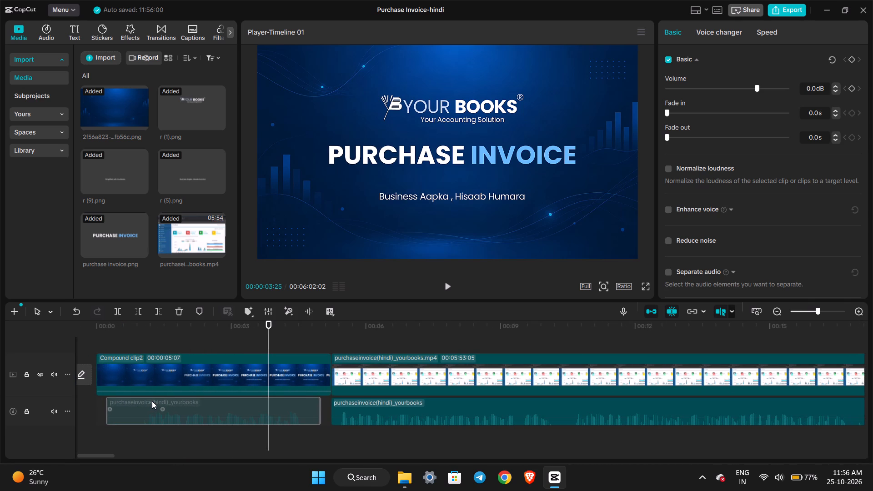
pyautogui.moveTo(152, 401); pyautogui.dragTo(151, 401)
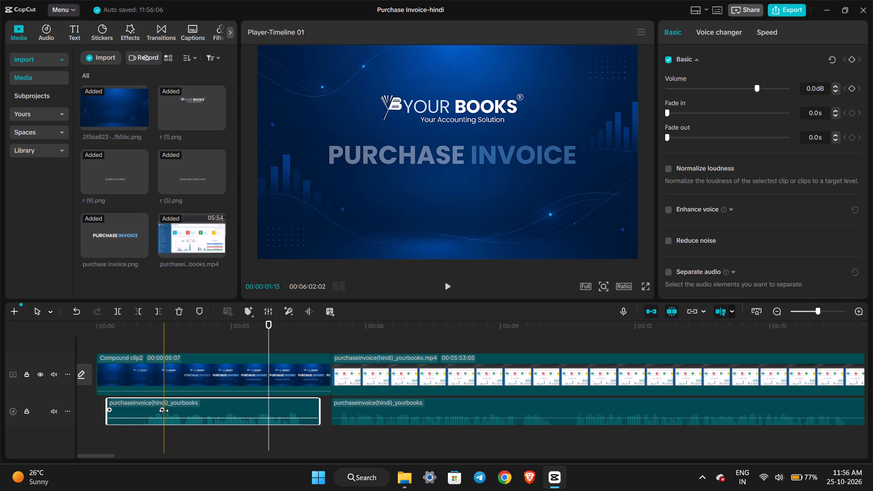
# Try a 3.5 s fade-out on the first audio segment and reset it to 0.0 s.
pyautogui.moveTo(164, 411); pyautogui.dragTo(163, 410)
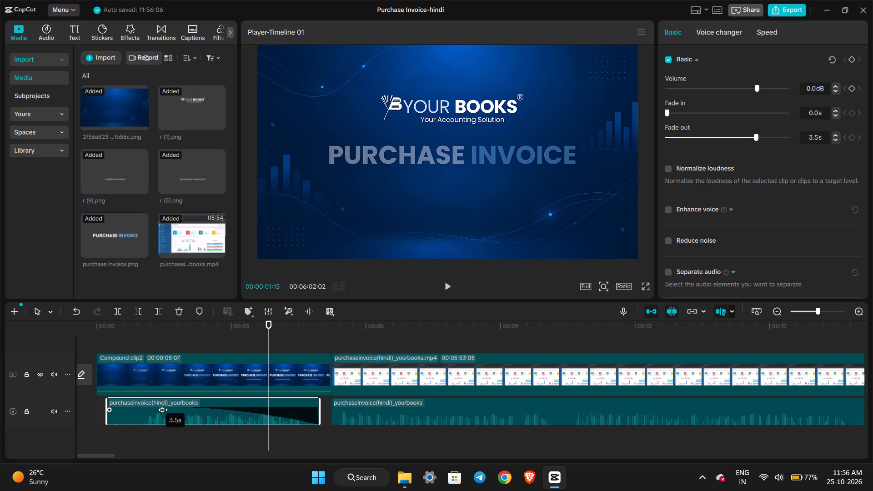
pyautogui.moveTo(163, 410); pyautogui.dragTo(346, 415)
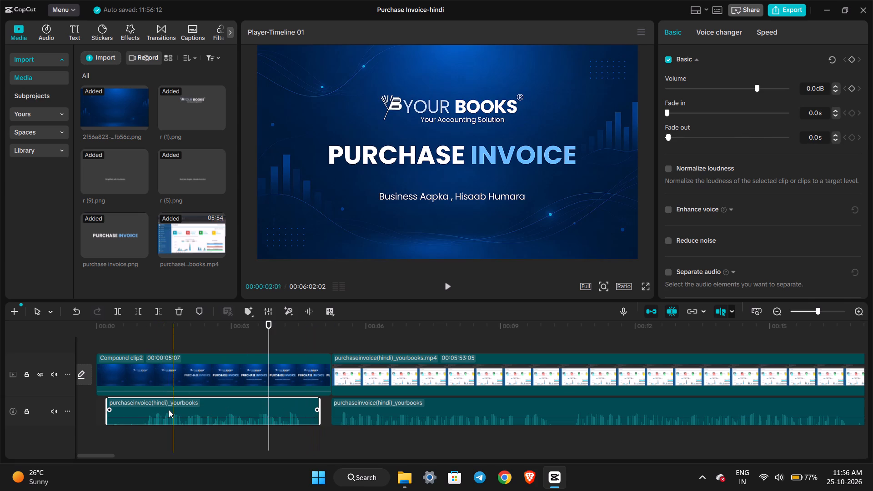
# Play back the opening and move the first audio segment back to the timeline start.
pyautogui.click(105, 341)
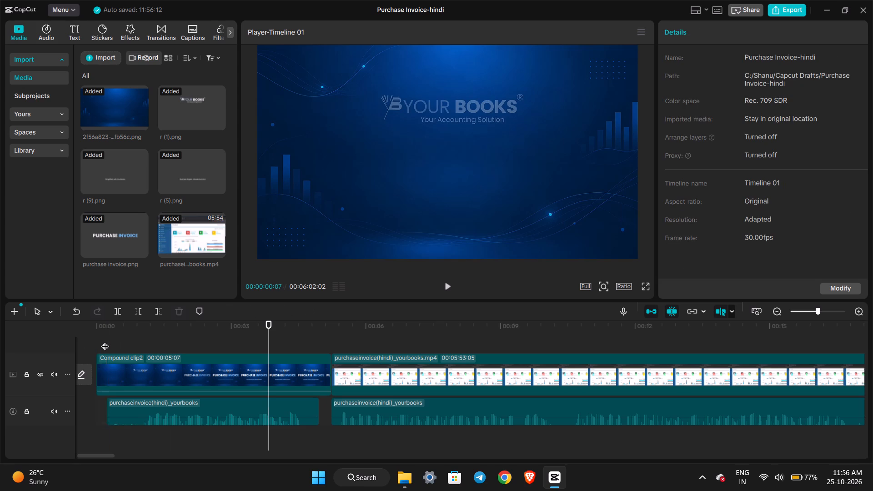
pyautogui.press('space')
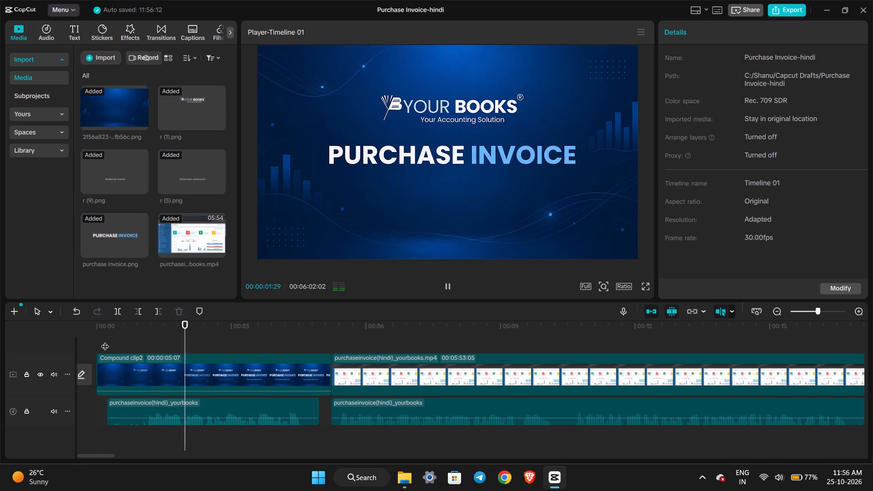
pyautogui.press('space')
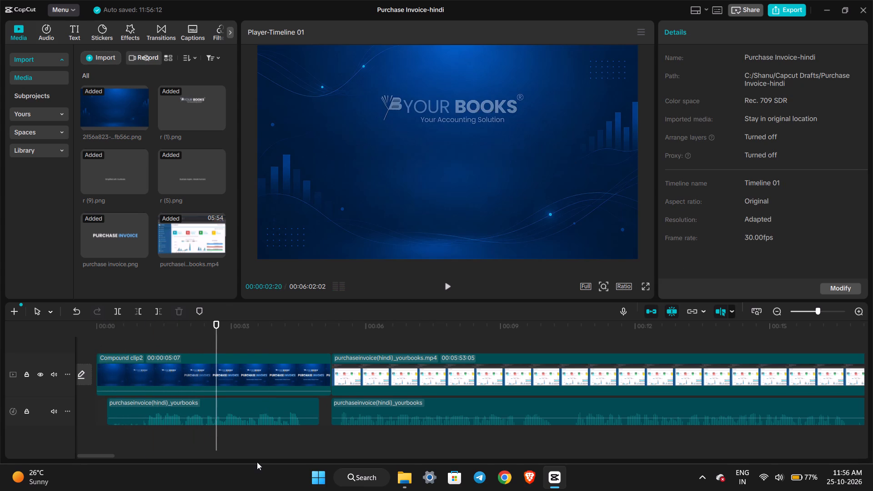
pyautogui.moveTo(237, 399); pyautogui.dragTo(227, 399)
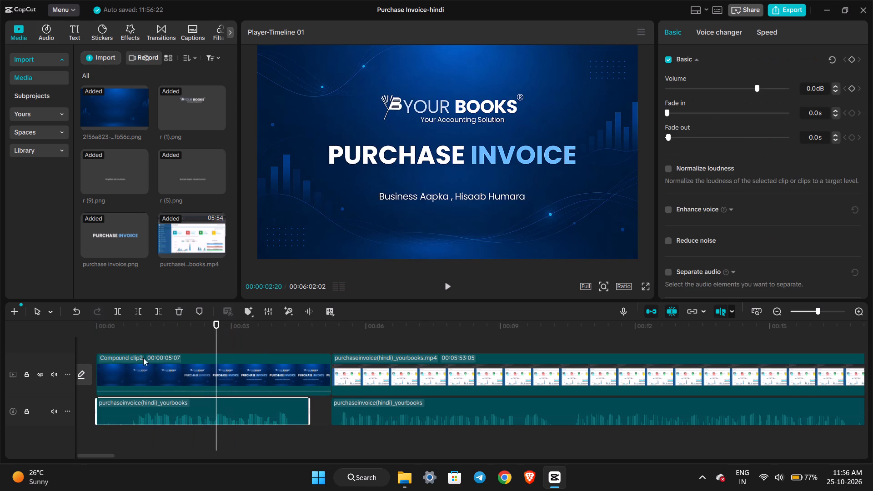
# Play back the opening repeatedly to check the first audio segment's timing against the title animation.
pyautogui.click(118, 342)
pyautogui.press('space')
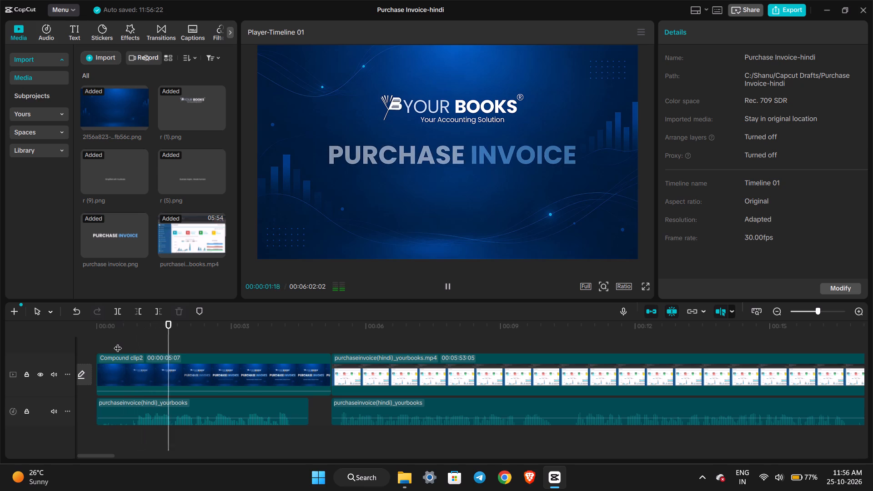
pyautogui.press('space')
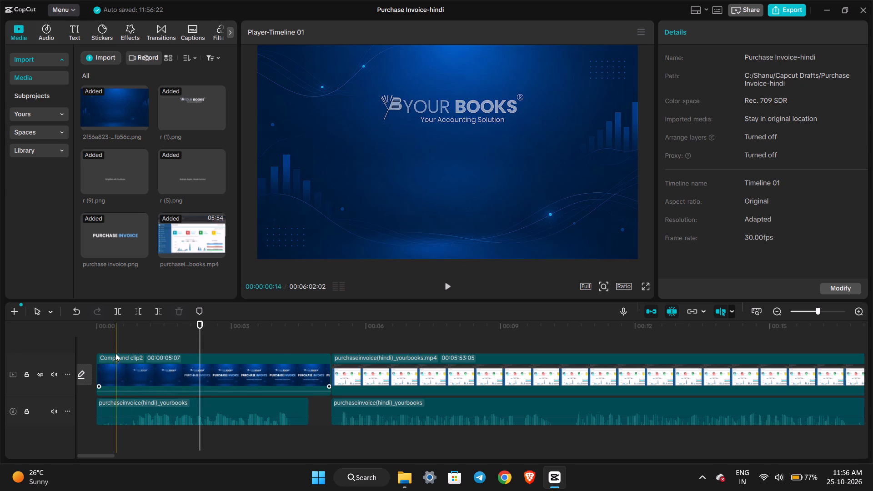
pyautogui.click(99, 329)
pyautogui.press('space')
pyautogui.press('space')
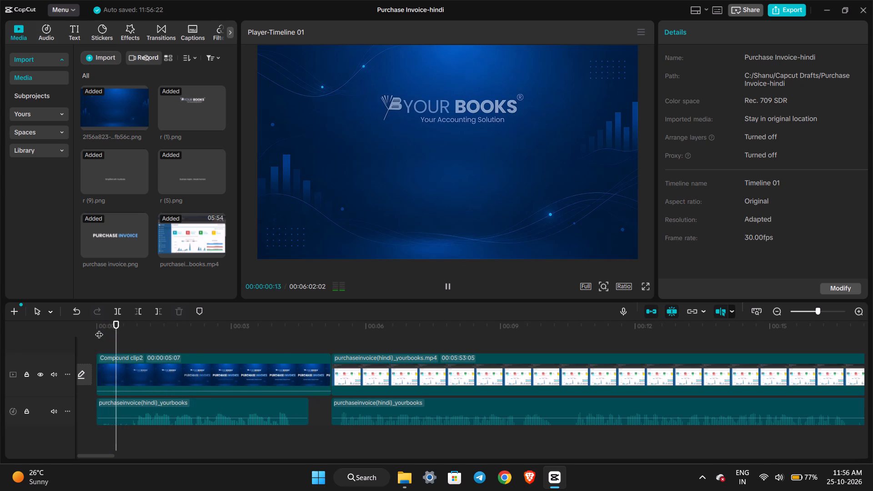
pyautogui.press('space')
pyautogui.press('space')
pyautogui.press('space')
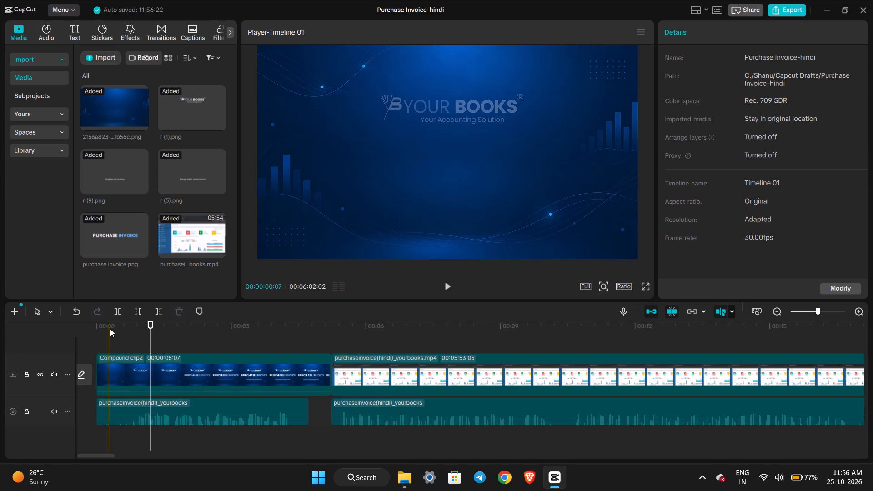
# Trim away the part of the first audio segment before 00:00:00:11, move it to the timeline start, and play back the opening.
pyautogui.click(113, 329)
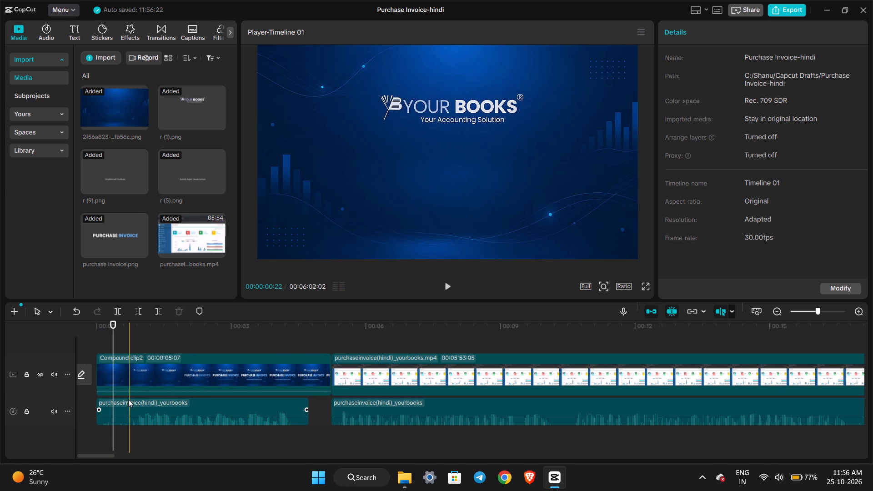
pyautogui.click(128, 399)
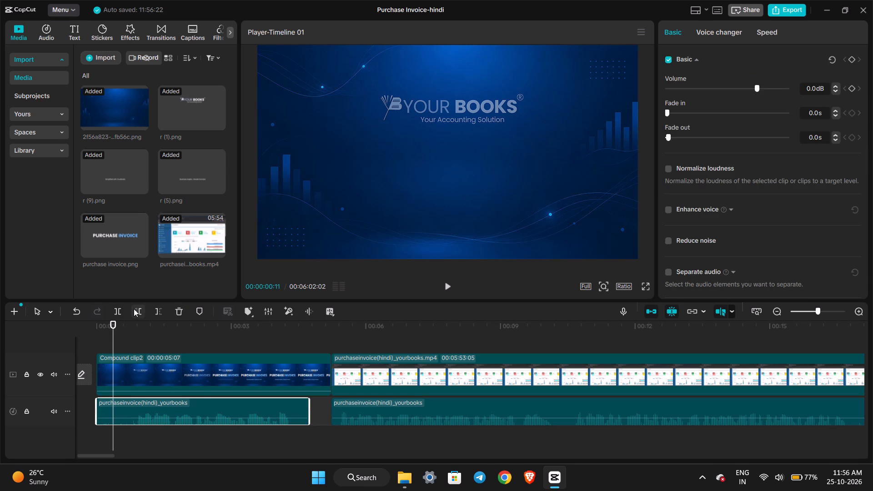
pyautogui.click(134, 309)
pyautogui.moveTo(140, 403); pyautogui.dragTo(132, 403)
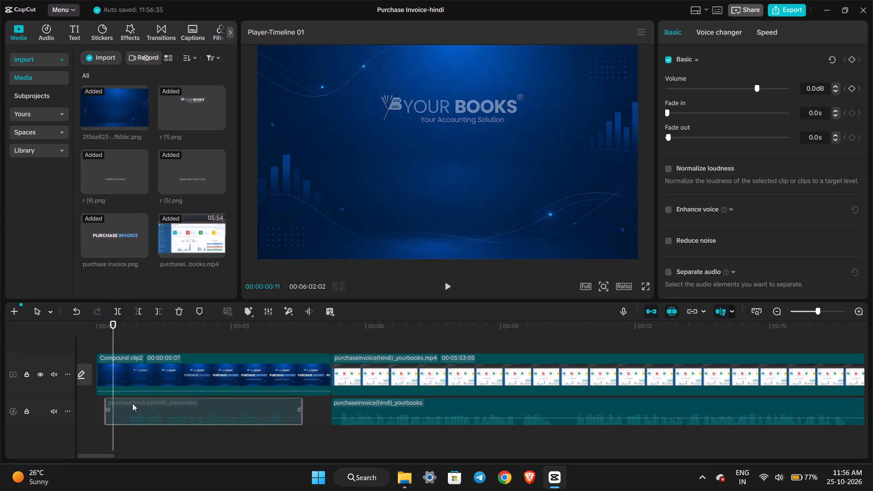
pyautogui.moveTo(132, 403); pyautogui.dragTo(130, 403)
pyautogui.click(99, 331)
pyautogui.press('space')
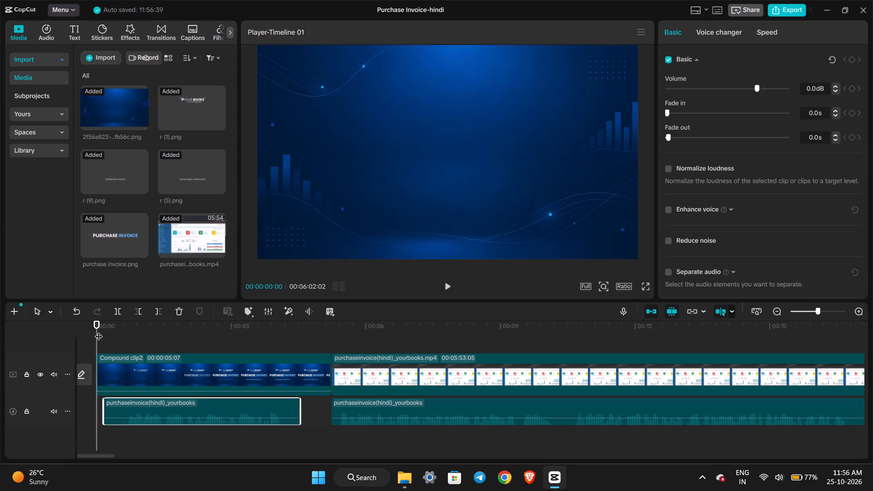
pyautogui.press('space')
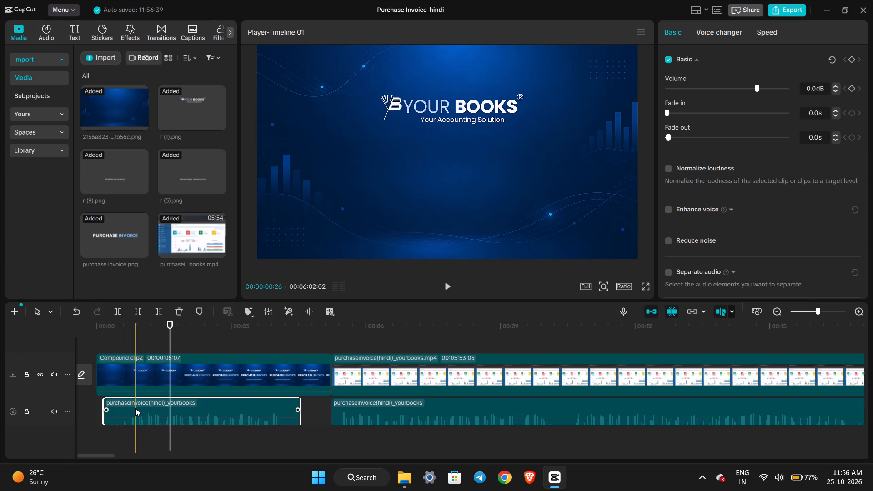
pyautogui.moveTo(135, 408); pyautogui.dragTo(128, 409)
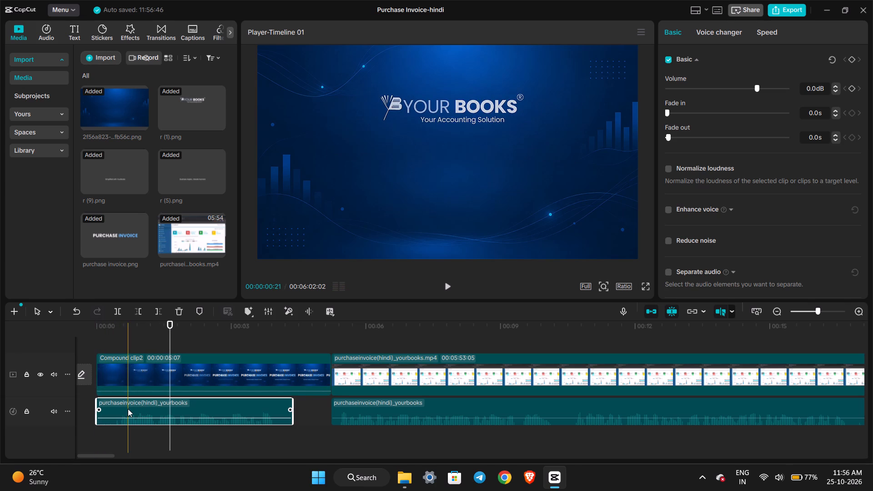
pyautogui.click(101, 342)
pyautogui.press('space')
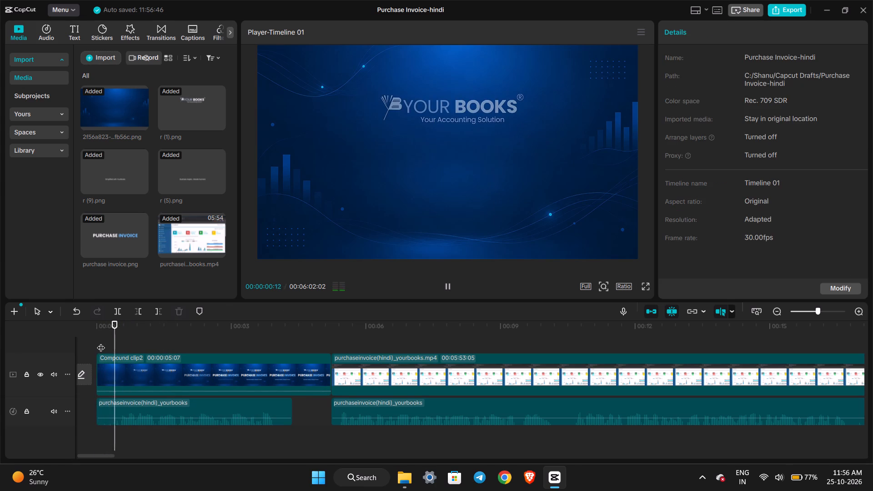
pyautogui.press('space')
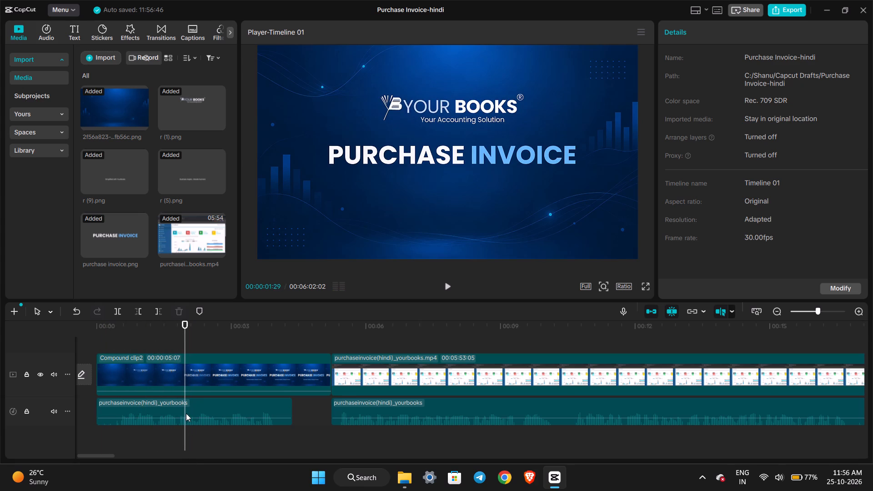
# Trim away the part of the first audio segment before 00:00:00:08 and move the segment to the timeline start.
pyautogui.click(109, 353)
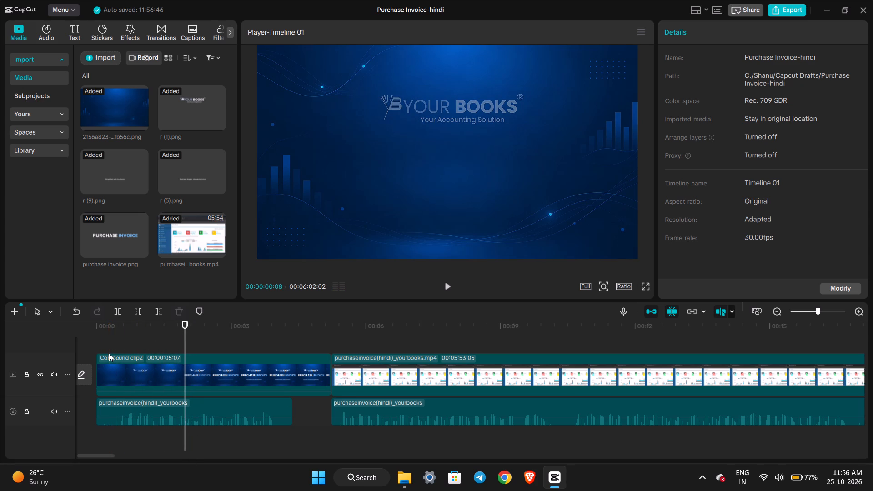
pyautogui.click(114, 405)
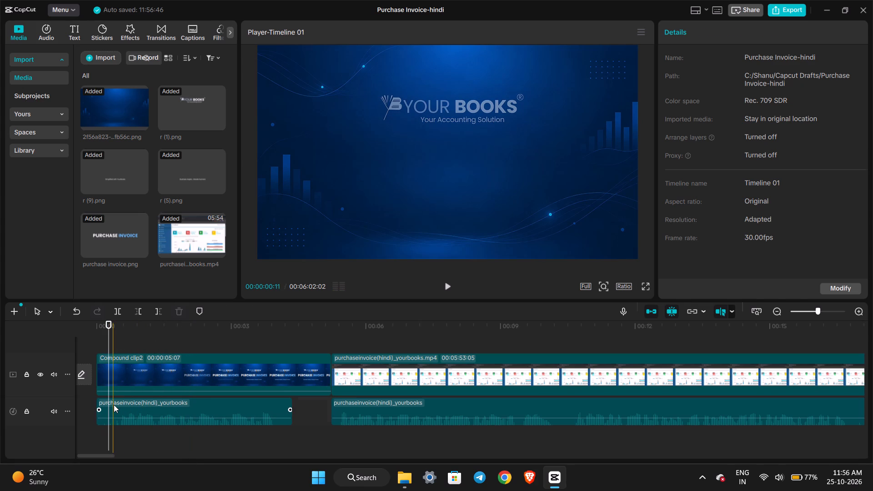
pyautogui.click(135, 306)
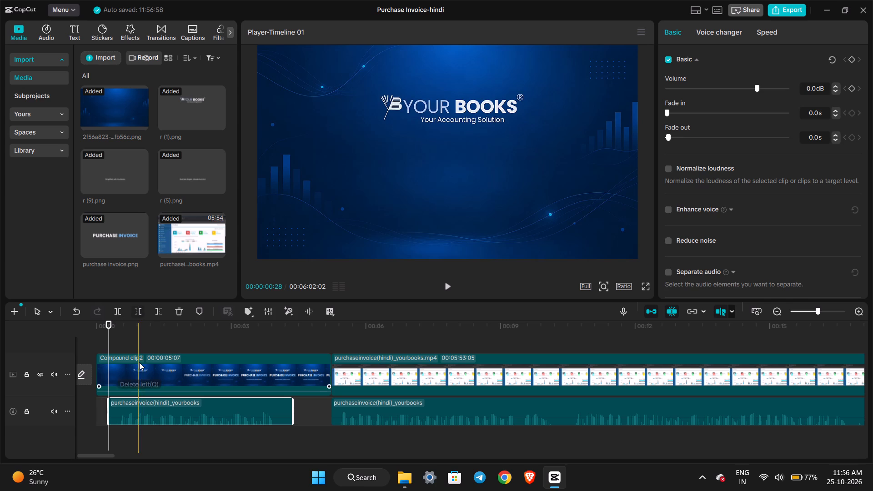
pyautogui.moveTo(158, 408); pyautogui.dragTo(144, 409)
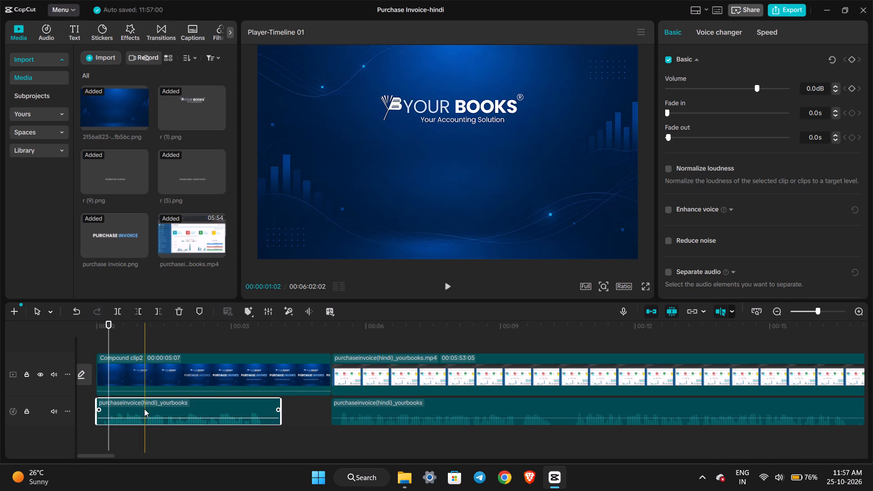
# Play back the opening from the start to check the first audio segment's timing and ending against the title clip.
pyautogui.click(100, 329)
pyautogui.press('space')
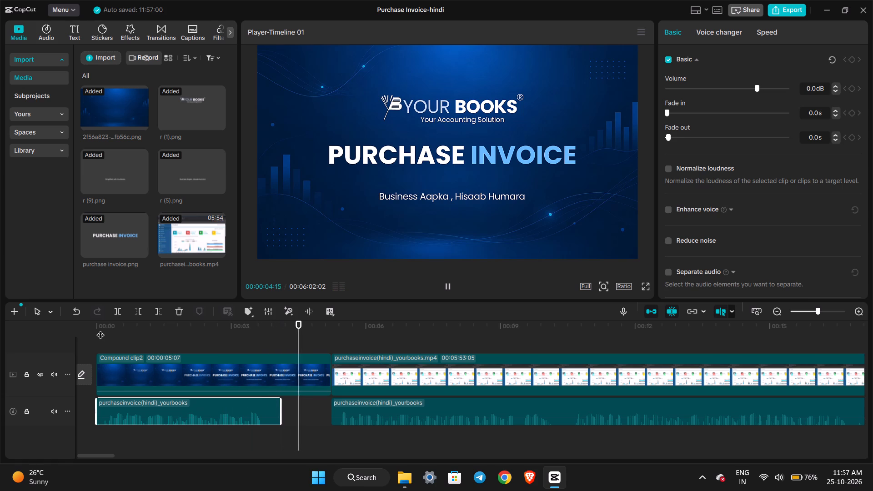
pyautogui.press('space')
pyautogui.press('space')
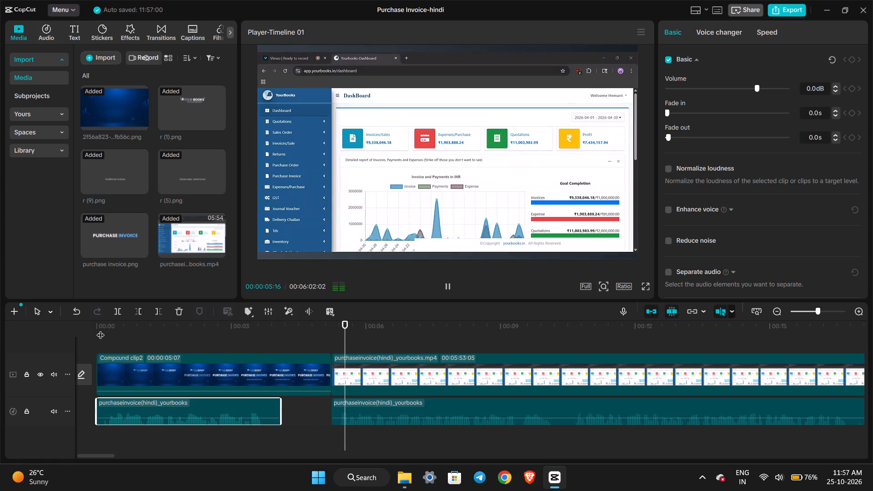
pyautogui.click(132, 323)
pyautogui.press('space')
pyautogui.press('space')
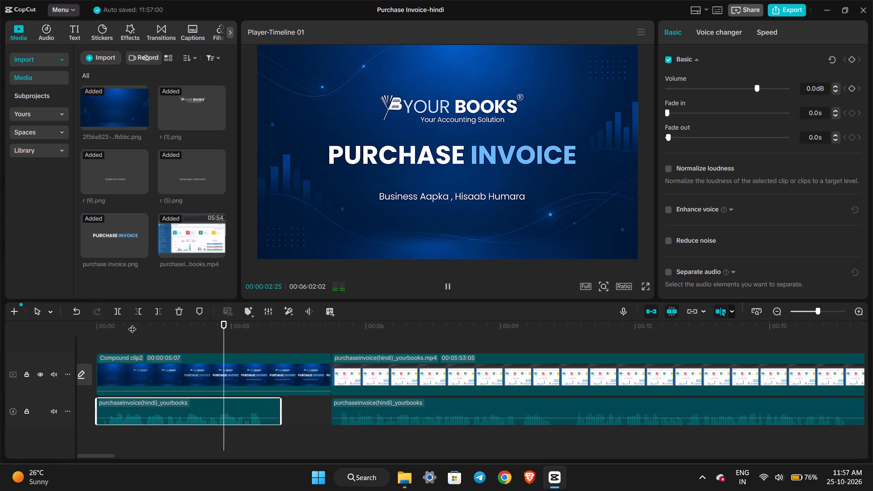
pyautogui.press('space')
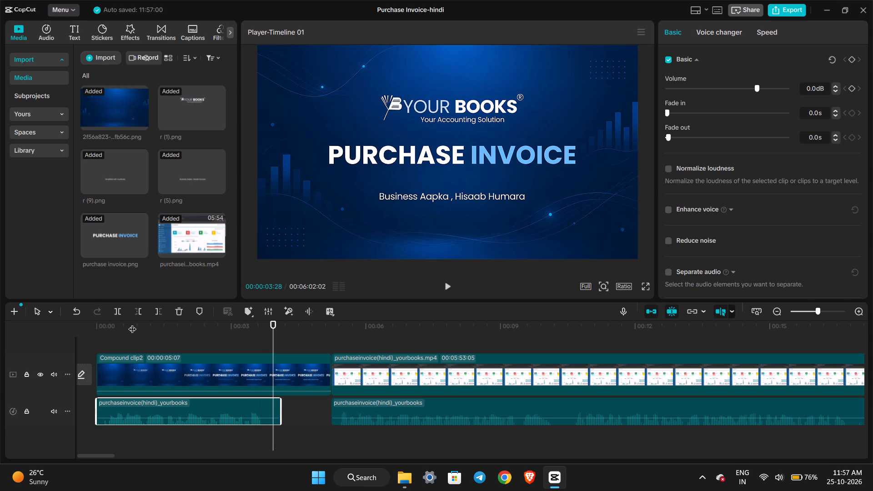
# Split the title compound clip at 00:00:03:29, just before the first audio segment's end, and delete the remaining part.
pyautogui.click(277, 345)
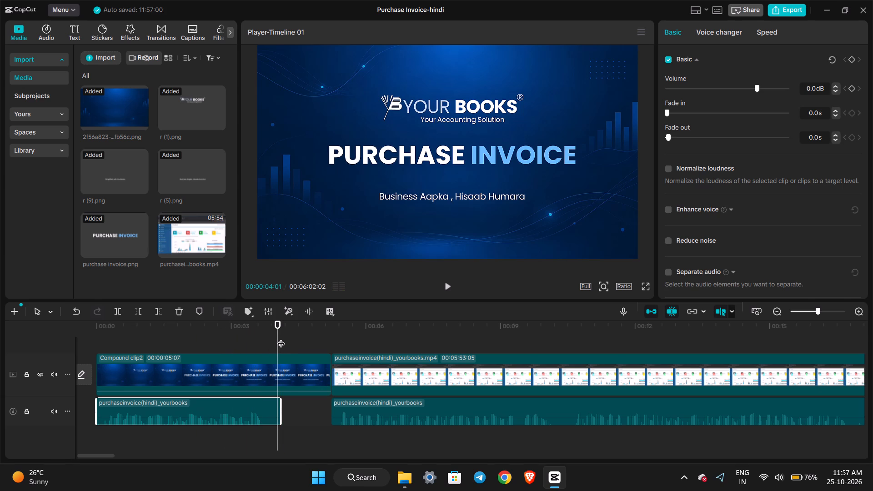
pyautogui.click(281, 337)
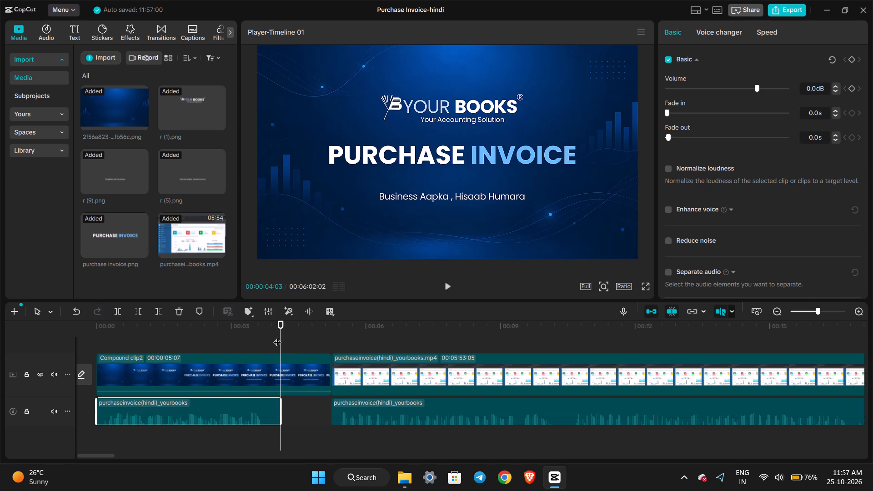
pyautogui.click(275, 336)
pyautogui.click(286, 381)
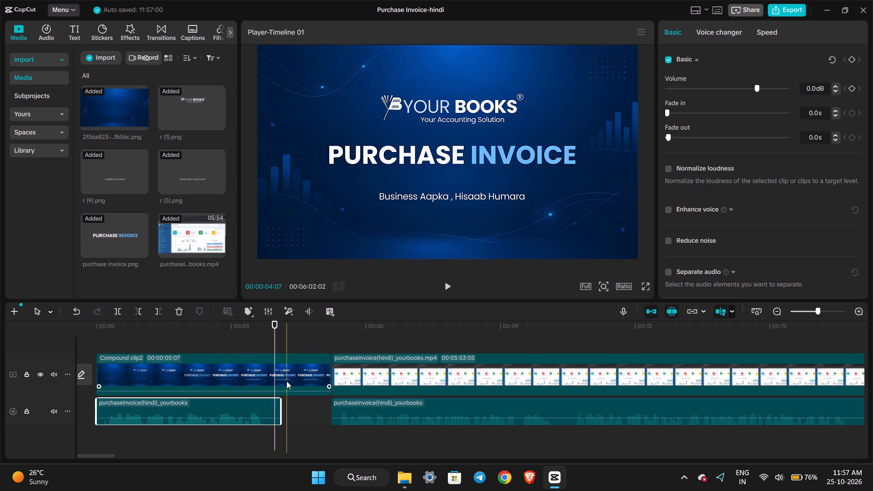
pyautogui.click(115, 313)
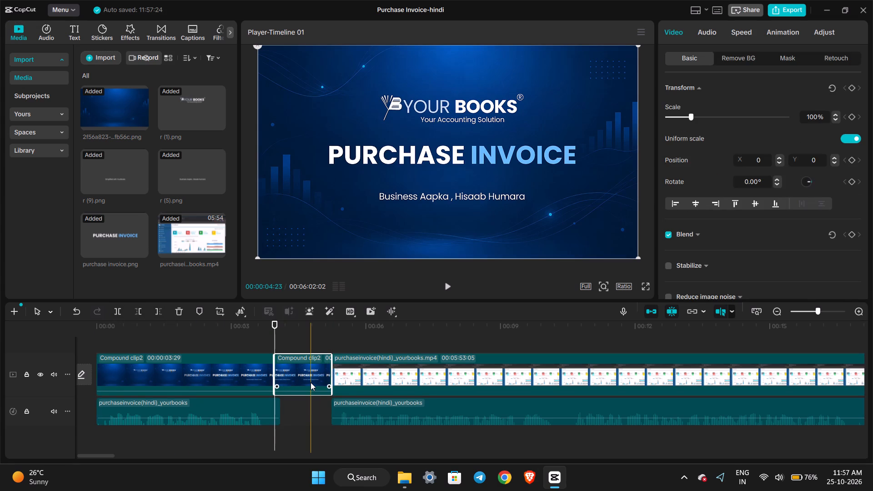
pyautogui.press('Delete')
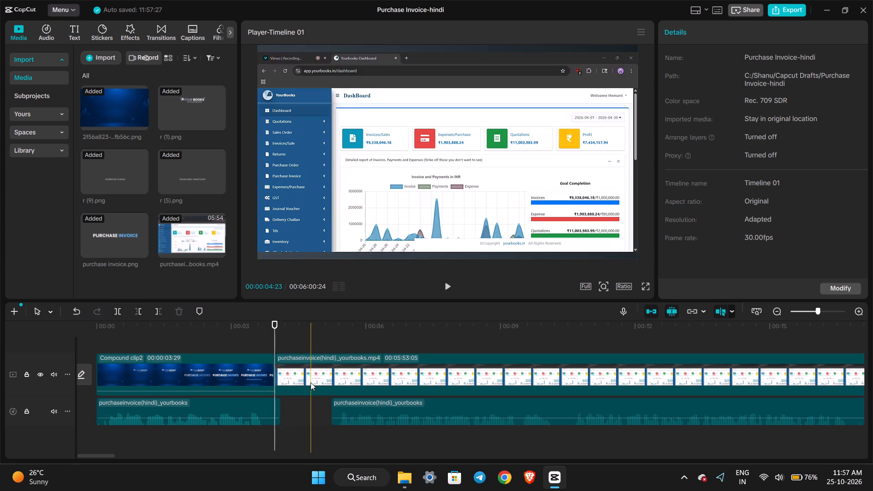
# Trim away the part of the first audio segment after 00:00:03:29 and move the second audio segment directly against it.
pyautogui.click(263, 405)
pyautogui.click(156, 309)
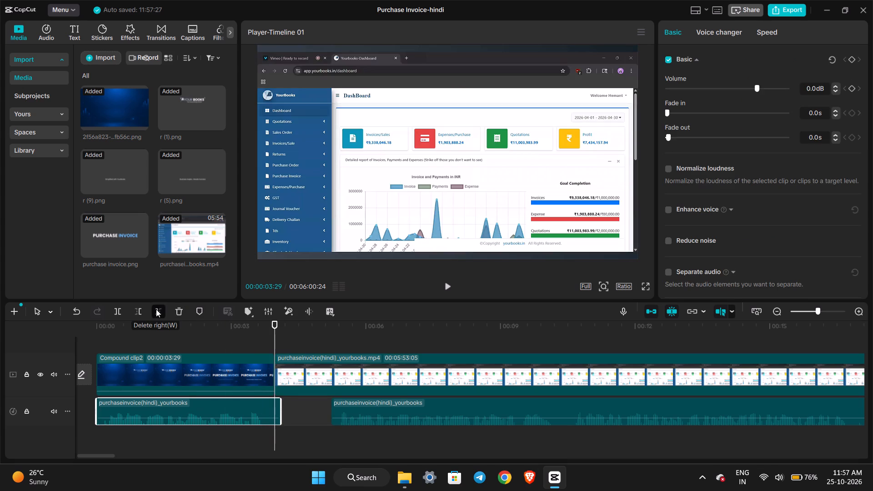
pyautogui.moveTo(370, 401); pyautogui.dragTo(312, 404)
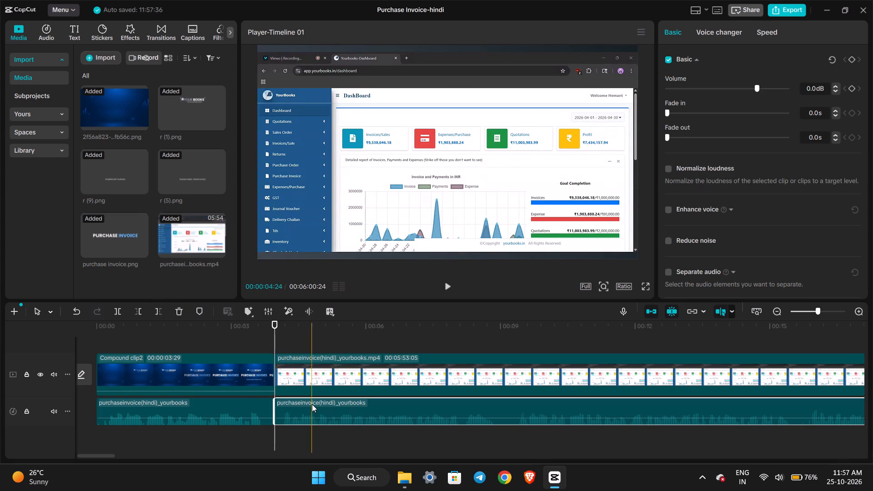
# Play back the transition from the title clip to the screen footage twice to check the narration timing.
pyautogui.click(260, 337)
pyautogui.press('space')
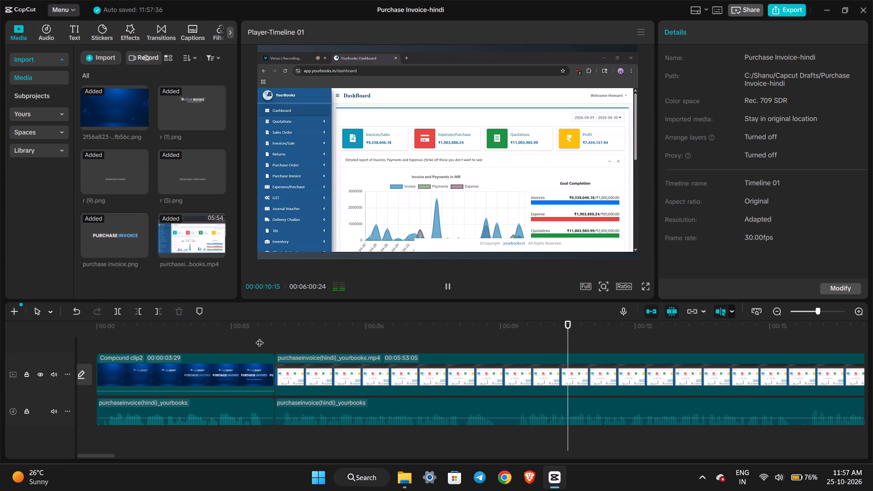
pyautogui.press('space')
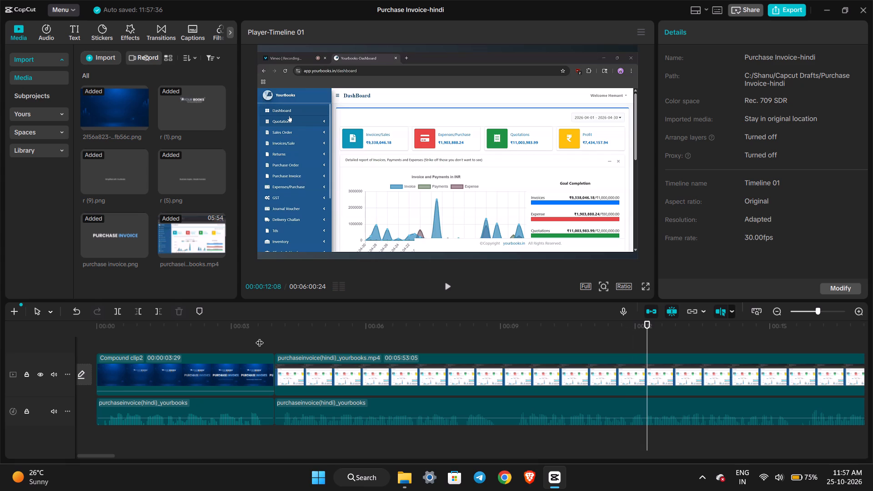
pyautogui.click(260, 337)
pyautogui.press('space')
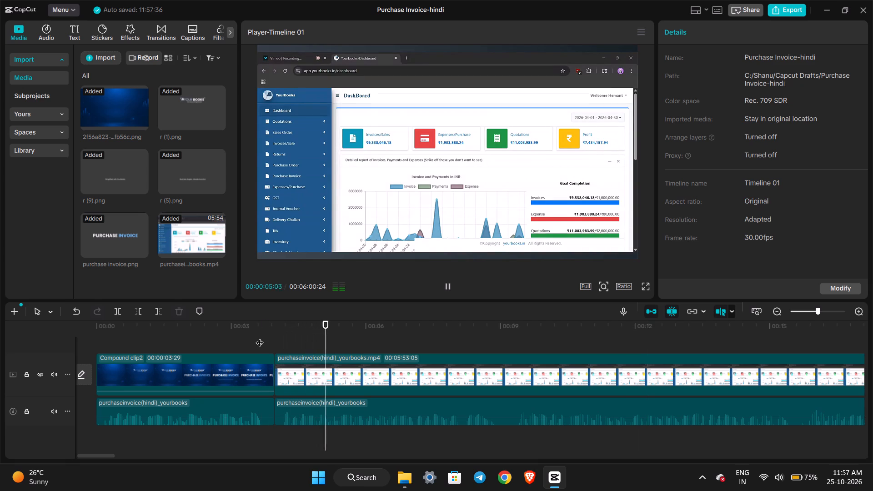
pyautogui.press('space')
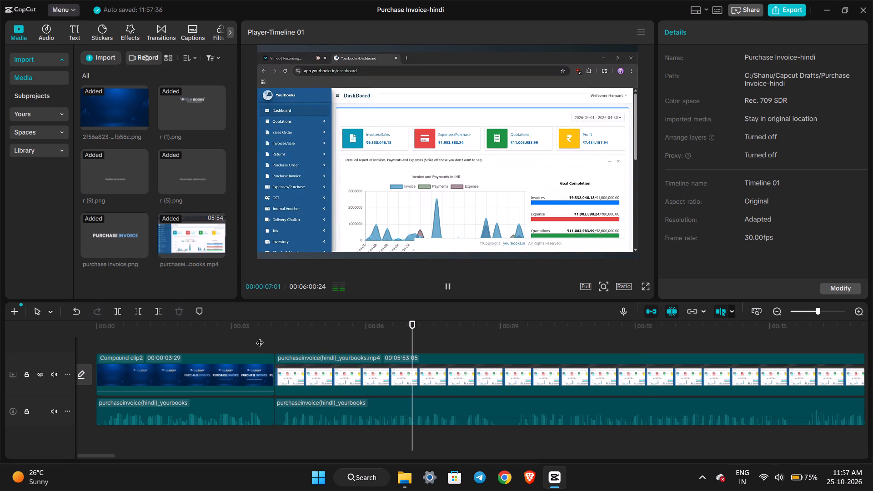
# Position the playhead at about 00:00:06:26 and select the purchaseinvoice(hindi)_yourbooks.mp4 clip on the video track.
pyautogui.click(403, 329)
pyautogui.click(410, 366)
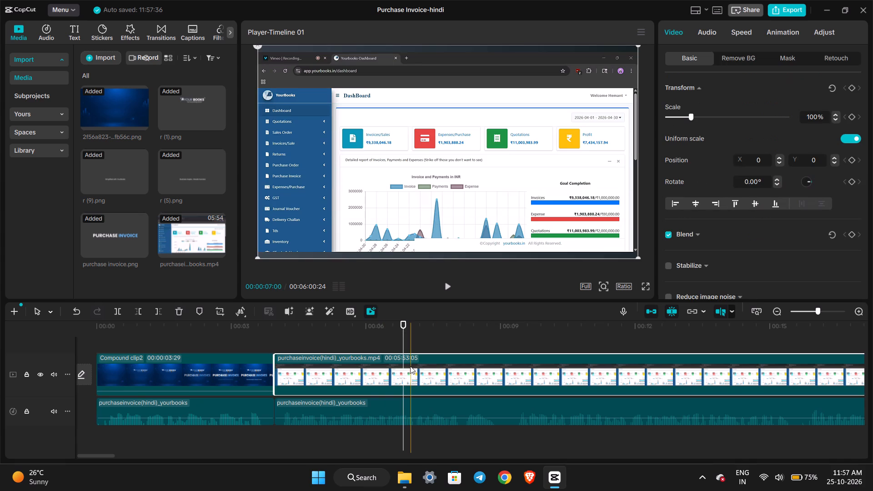